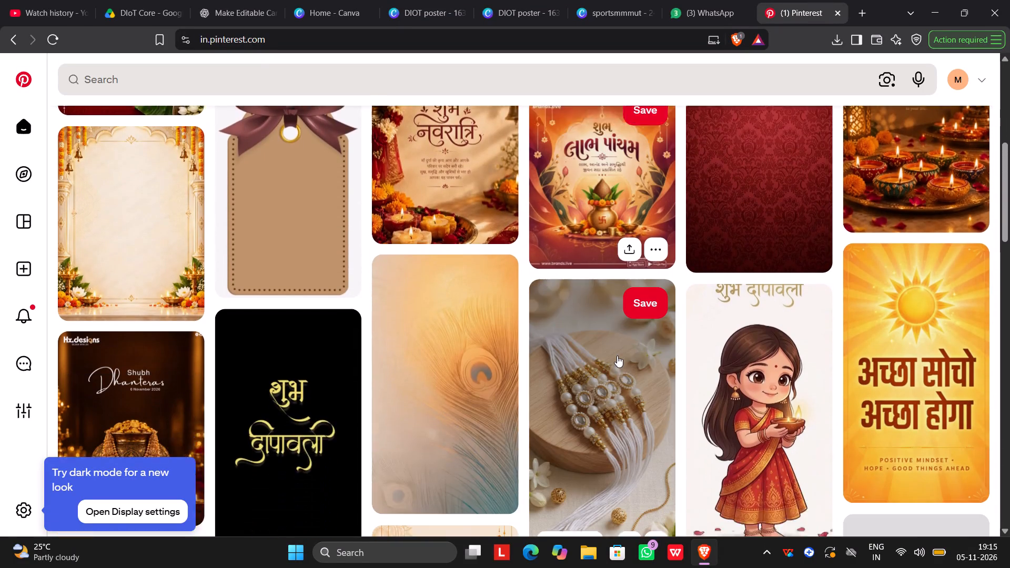
# Browse the Pinterest home feed for Diwali and Dhanteras poster designs, backgrounds and decorative elements.
pyautogui.scroll(-7, 617, 356)
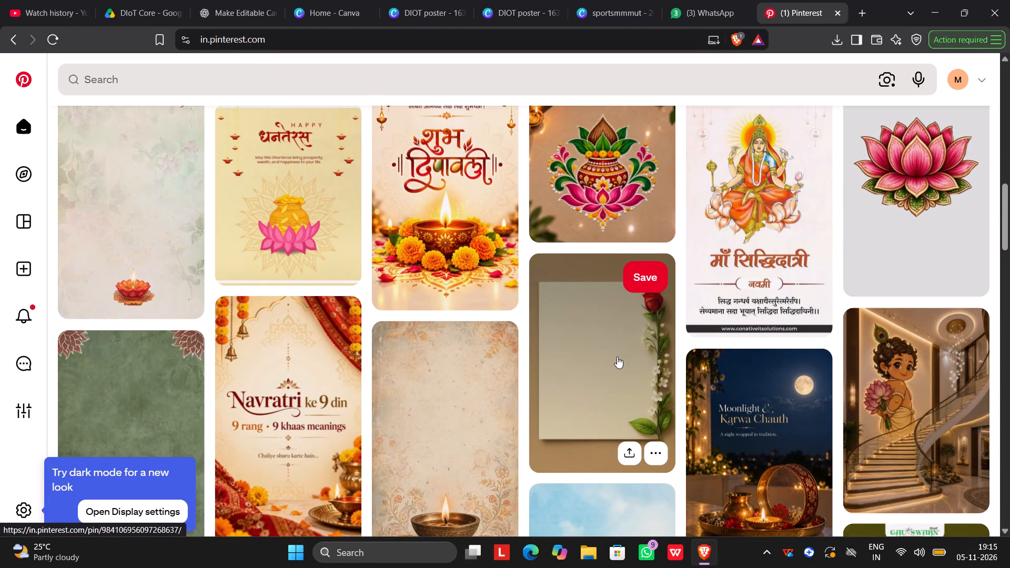
pyautogui.scroll(-6, 617, 357)
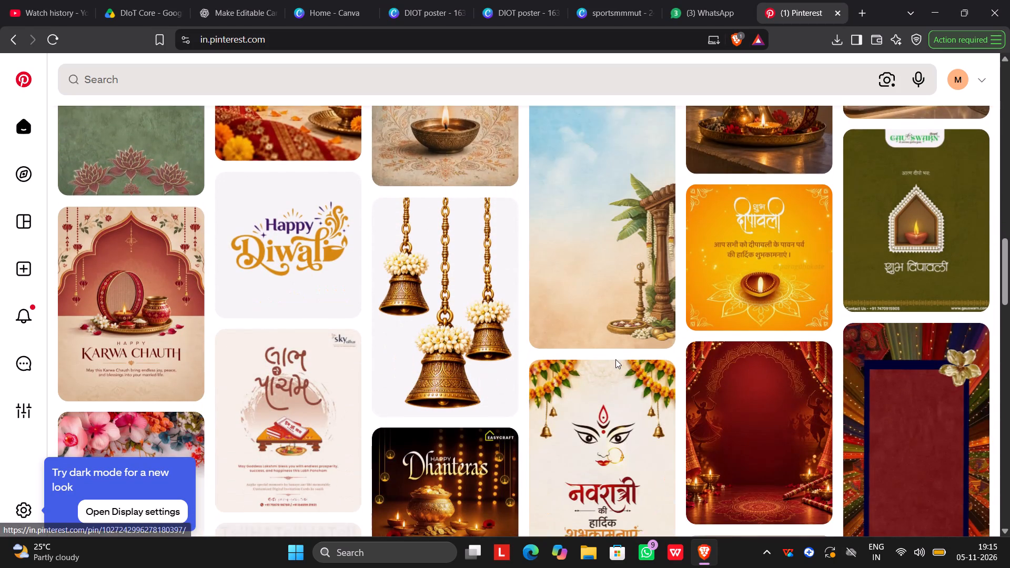
pyautogui.scroll(-6, 615, 359)
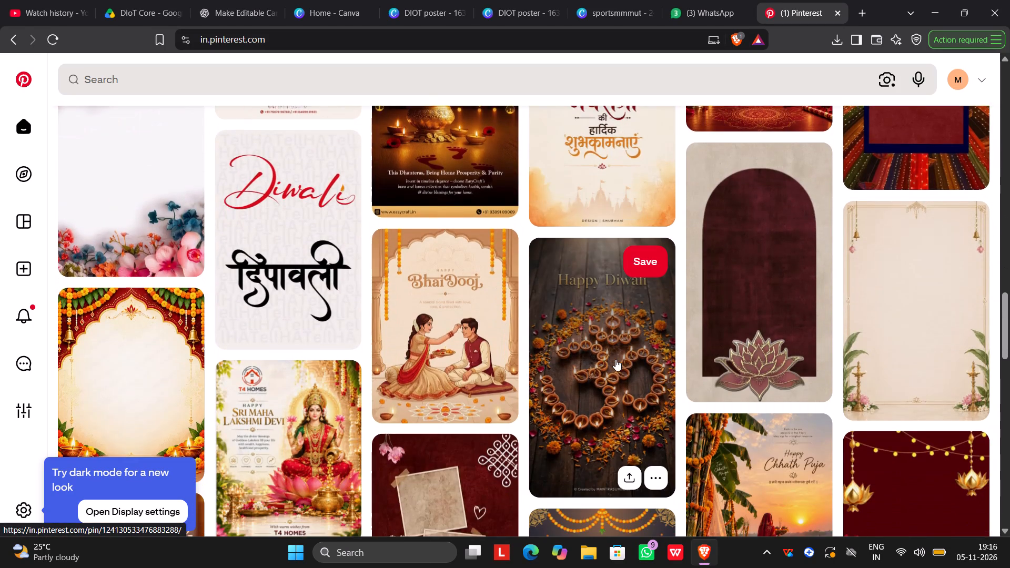
pyautogui.scroll(-4, 615, 359)
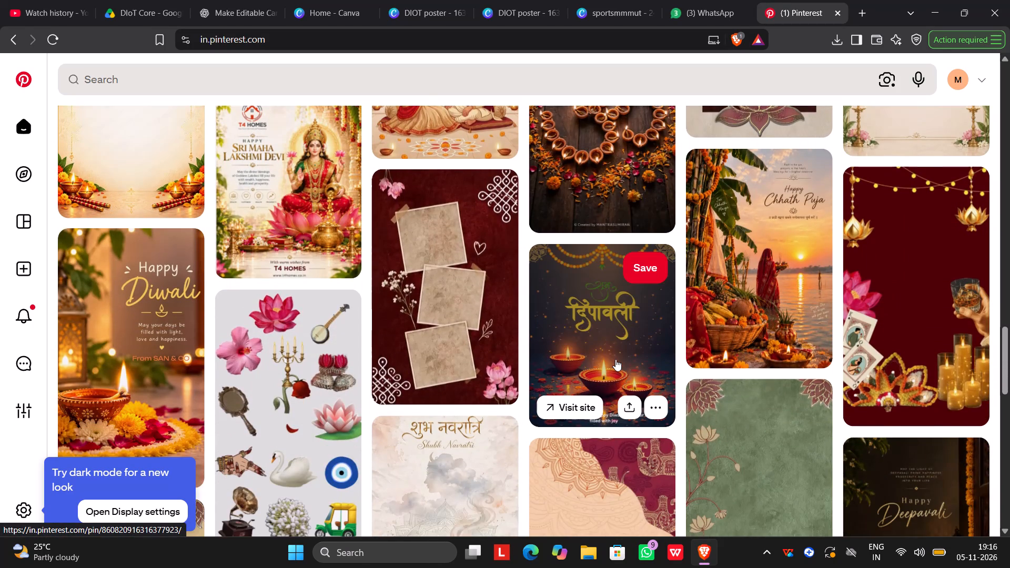
pyautogui.scroll(-5, 615, 359)
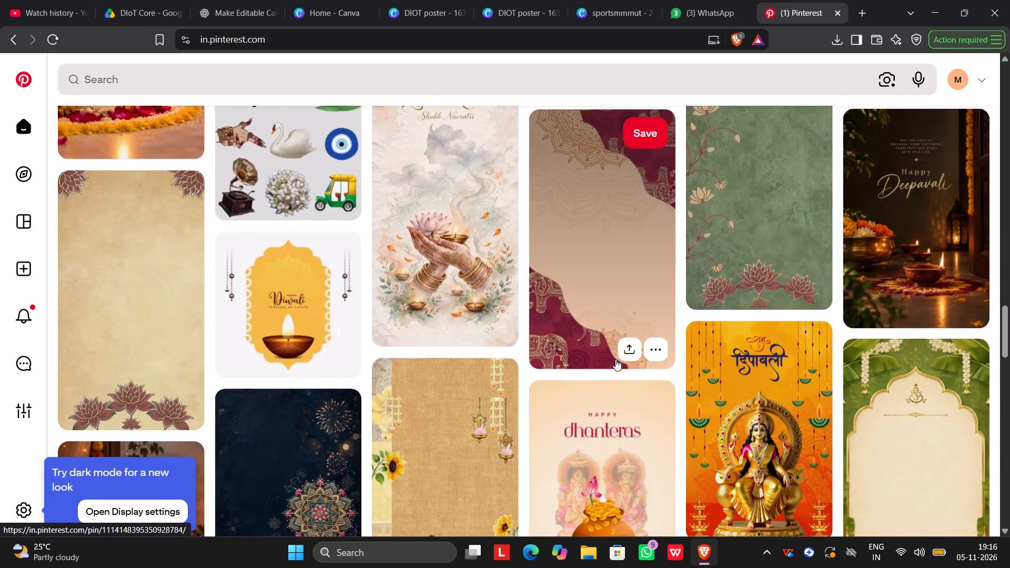
pyautogui.scroll(-5, 615, 359)
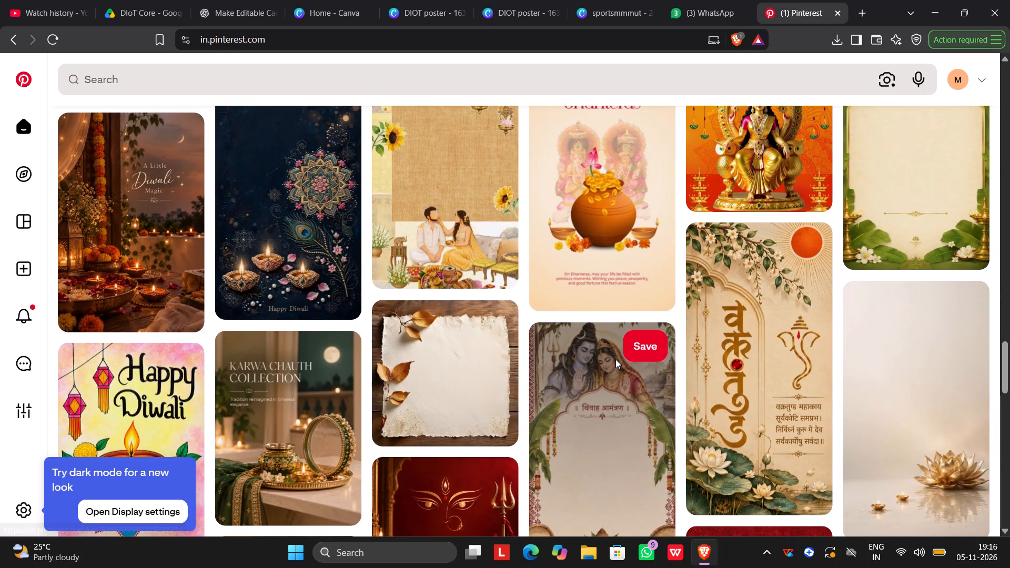
pyautogui.scroll(-4, 615, 359)
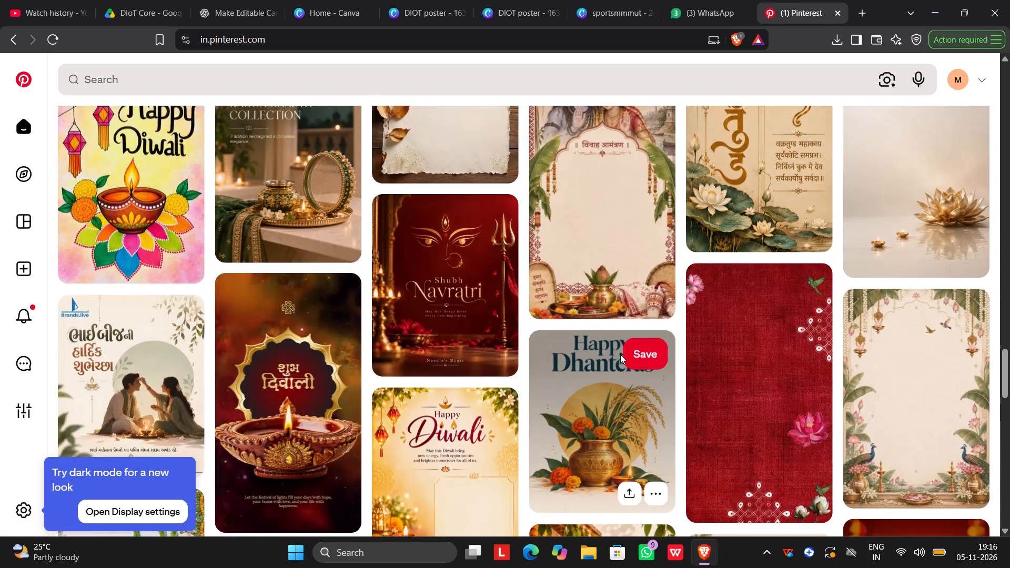
pyautogui.scroll(-4, 621, 354)
pyautogui.scroll(14, 621, 354)
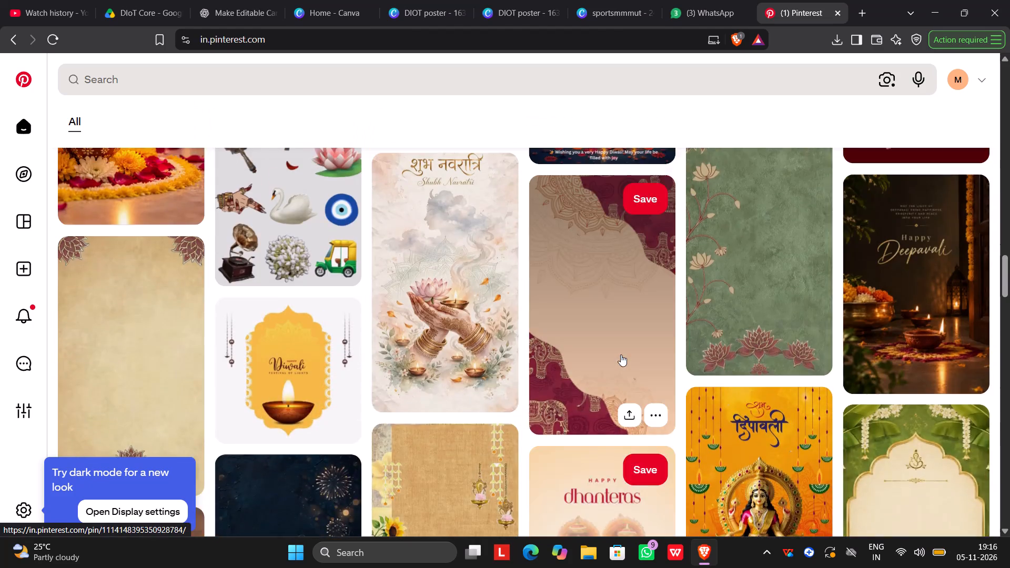
pyautogui.scroll(19, 621, 354)
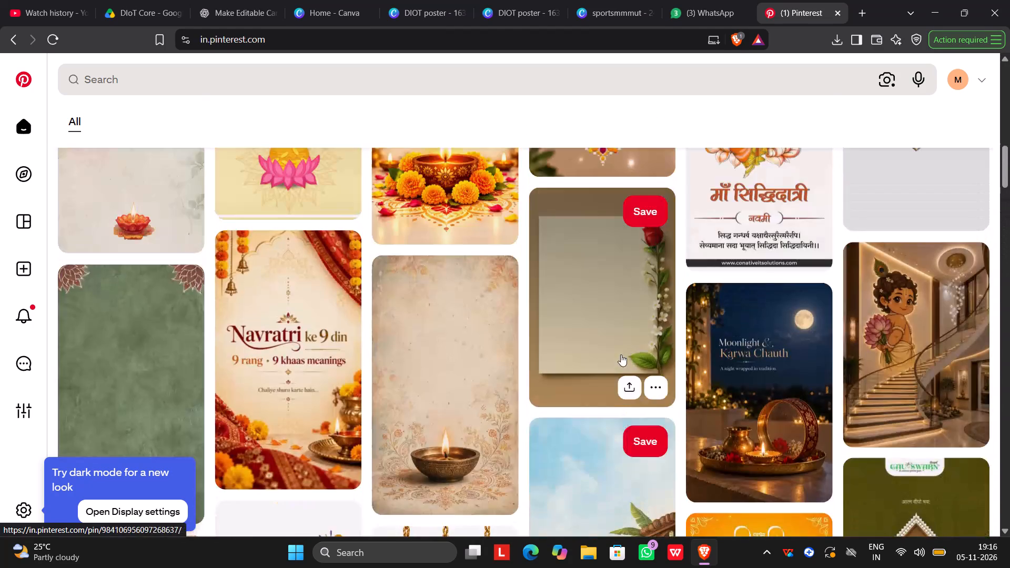
pyautogui.scroll(4, 621, 354)
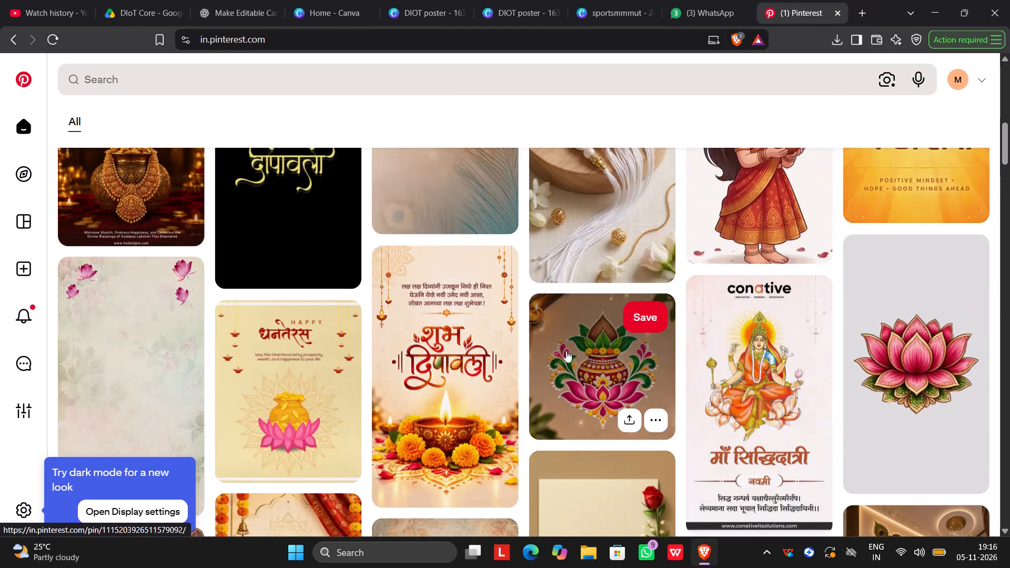
pyautogui.scroll(5, 633, 316)
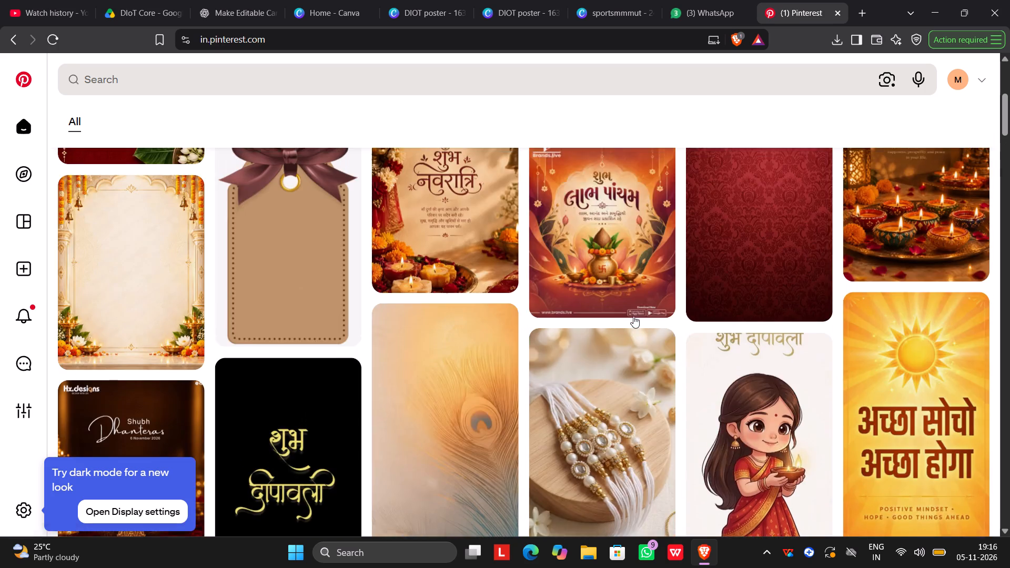
# Search Pinterest for "dhnaters elemts".
pyautogui.scroll(9, 633, 316)
pyautogui.click(382, 83)
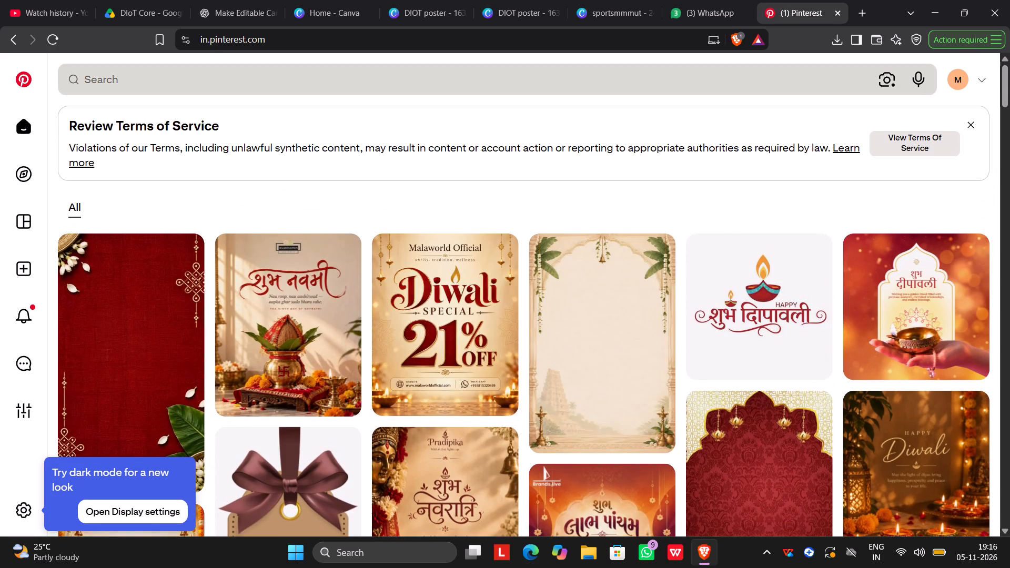
pyautogui.write('dhnaters elem')
pyautogui.write('ts')
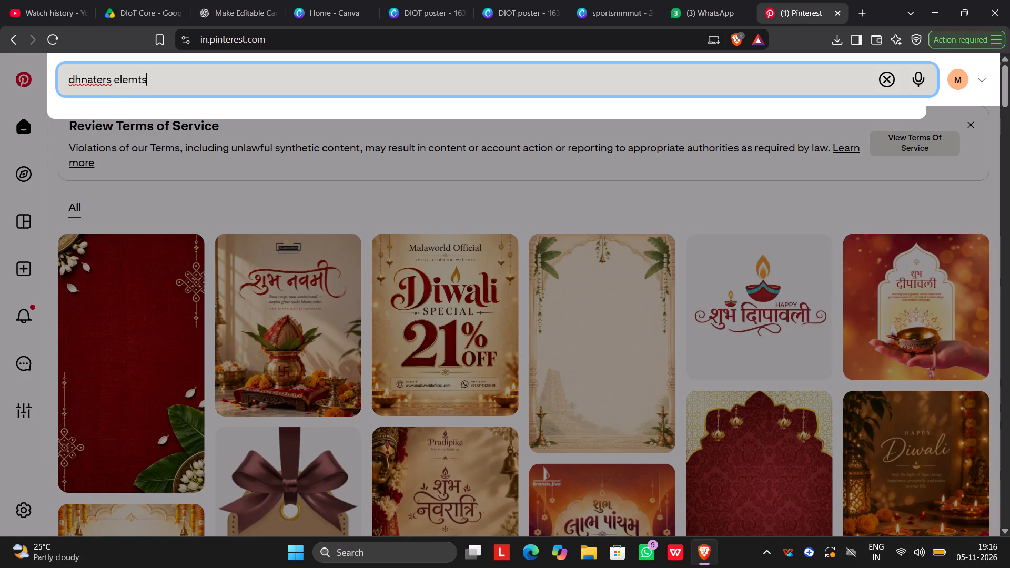
pyautogui.press('Return')
# Look through the search results for Dhanteras artwork such as lettering, diyas and coin pots that could suit the poster.
pyautogui.scroll(1, 441, 193)
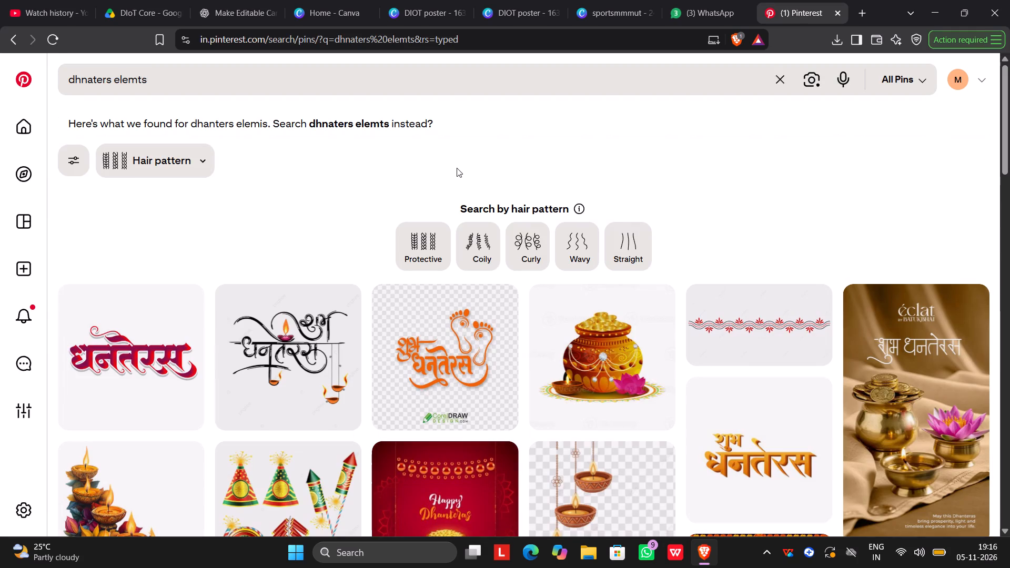
pyautogui.scroll(-3, 668, 429)
pyautogui.scroll(2, 591, 388)
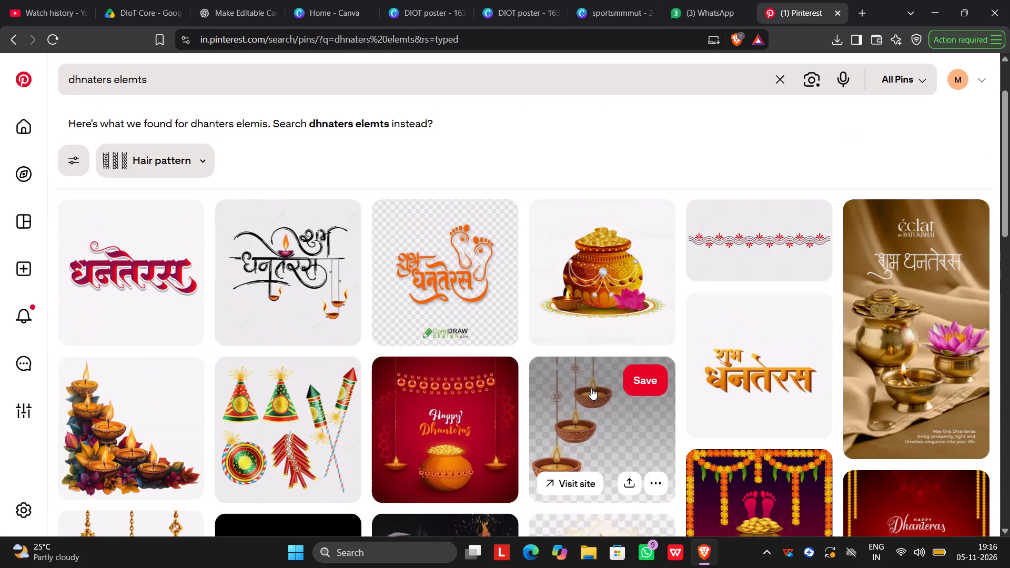
pyautogui.scroll(-1, 591, 388)
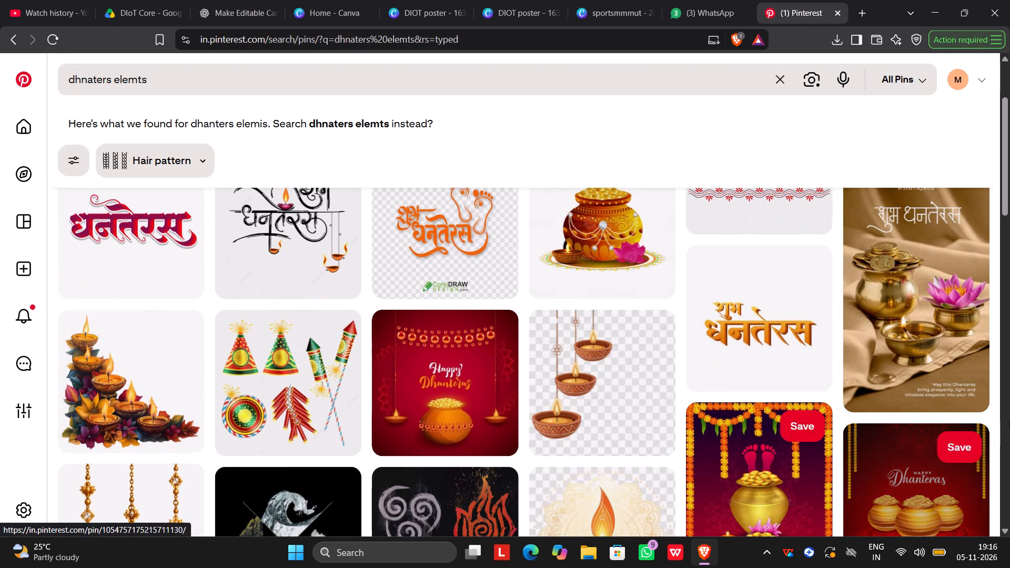
pyautogui.scroll(-3, 935, 371)
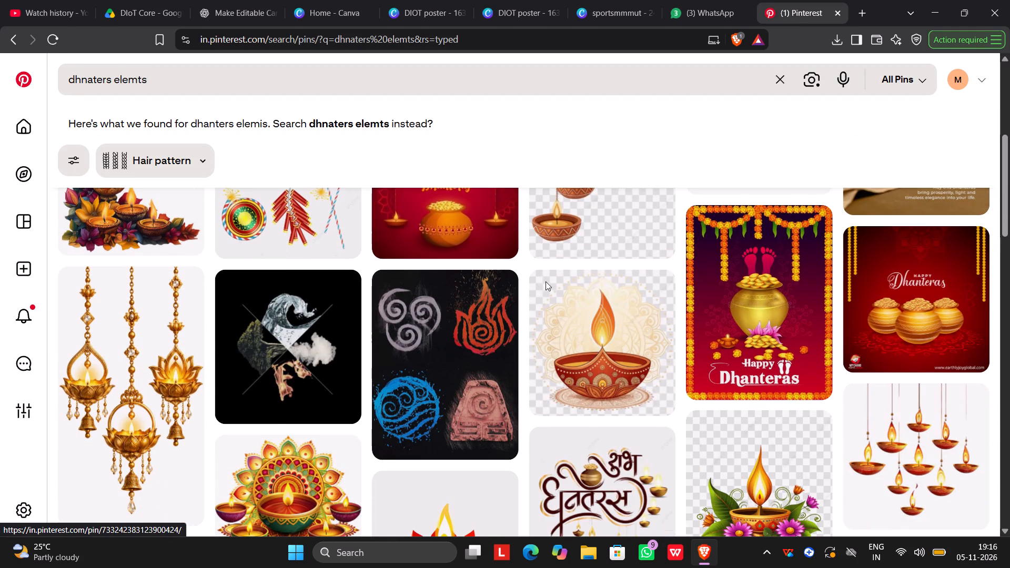
pyautogui.scroll(-5, 546, 281)
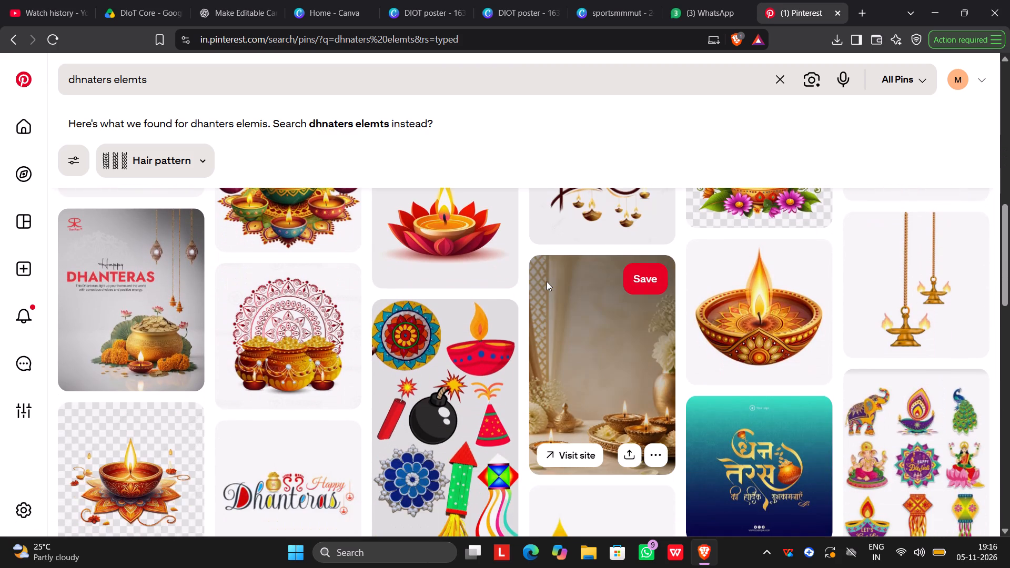
pyautogui.scroll(-2, 547, 281)
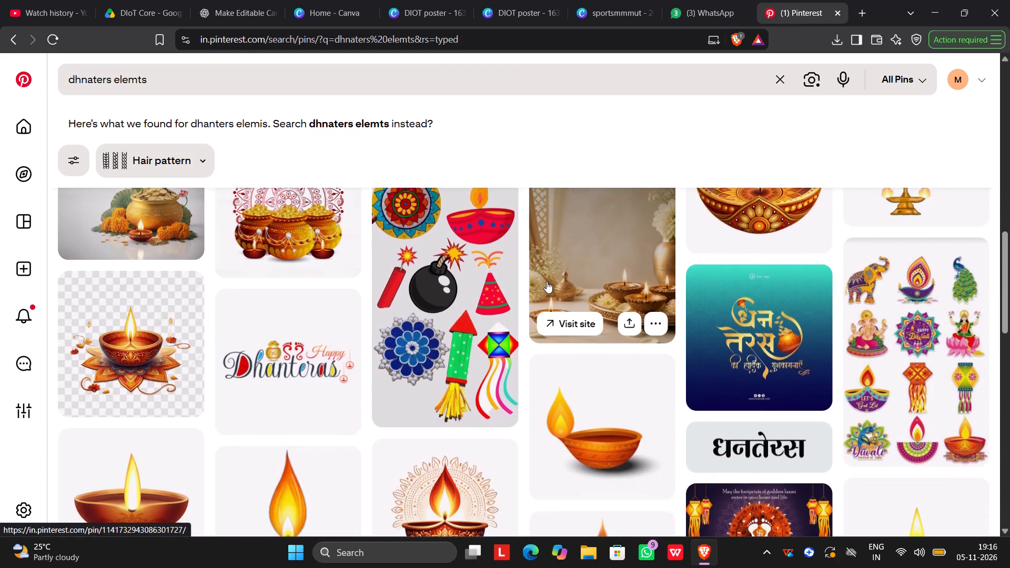
pyautogui.scroll(-8, 547, 281)
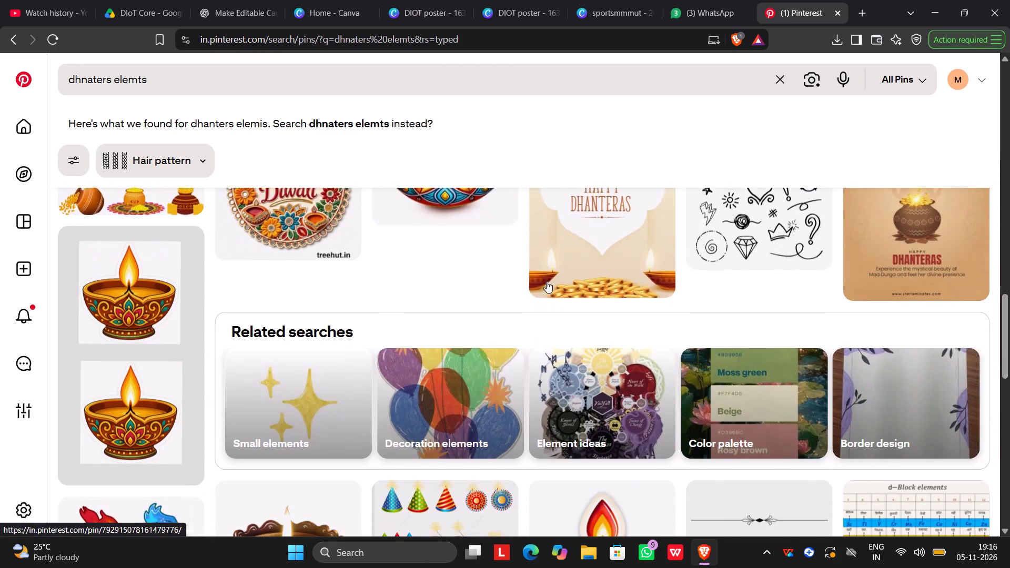
pyautogui.scroll(-8, 547, 281)
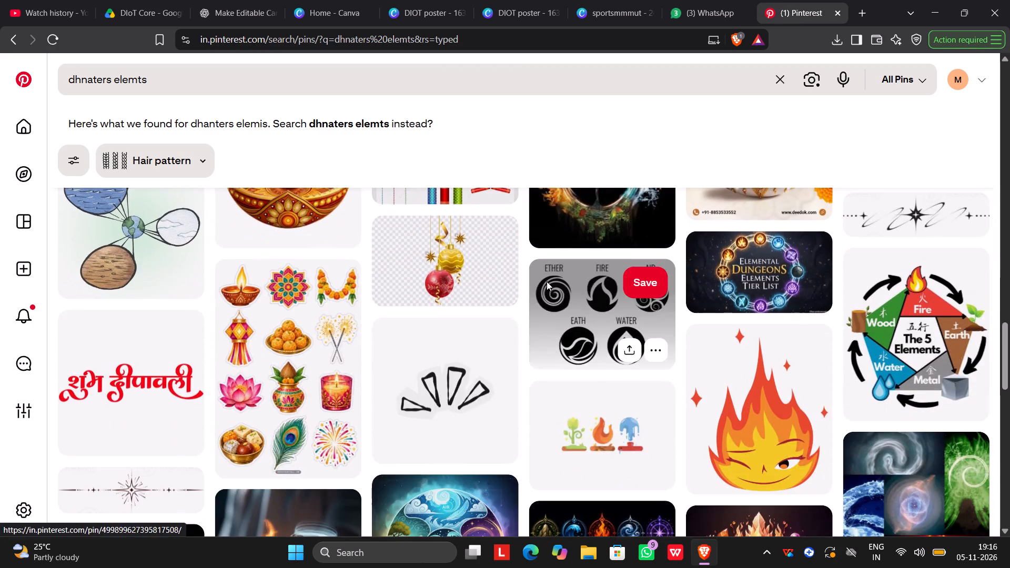
pyautogui.scroll(3, 547, 281)
pyautogui.scroll(-9, 547, 281)
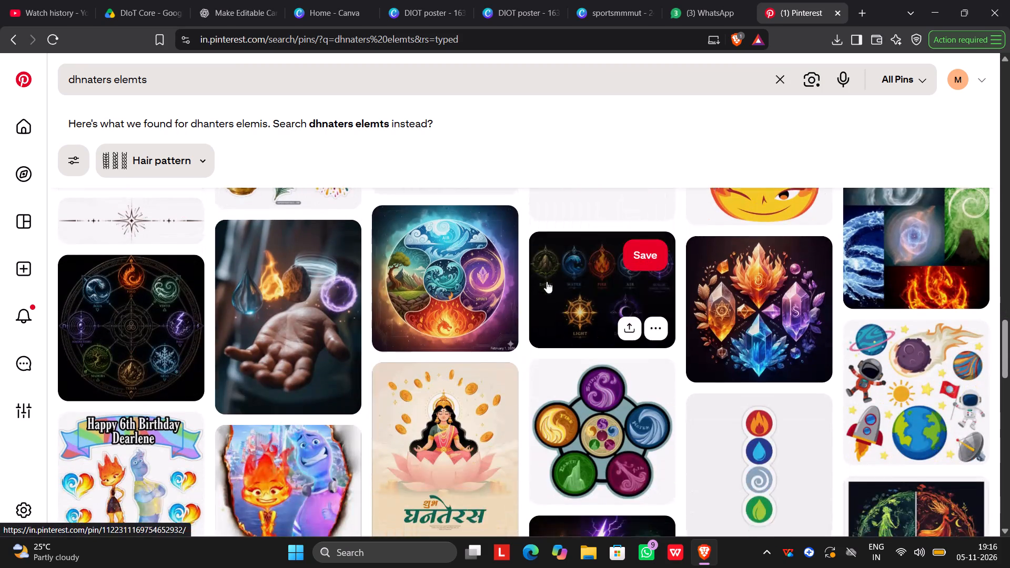
pyautogui.scroll(-9, 547, 281)
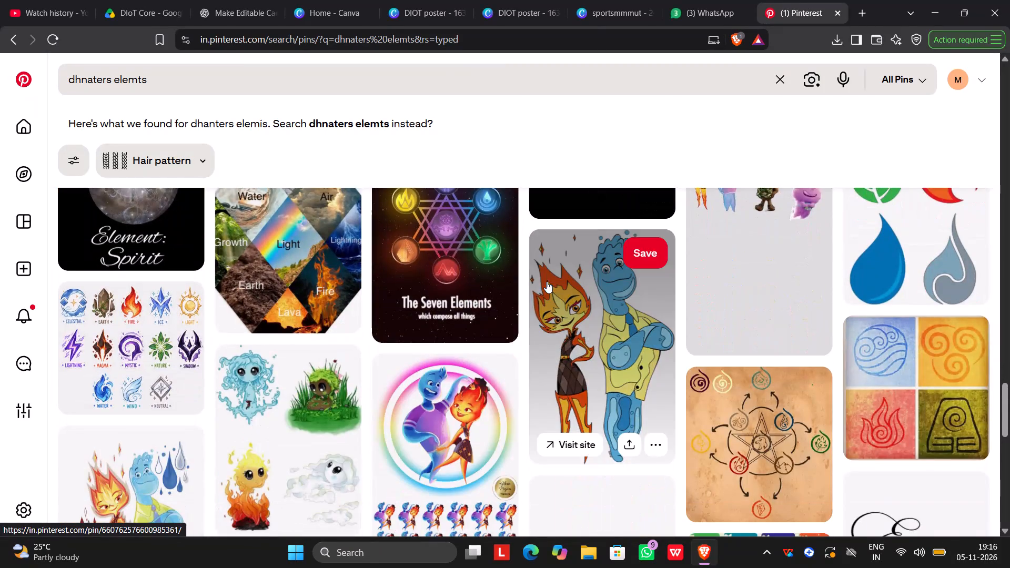
pyautogui.scroll(-11, 547, 281)
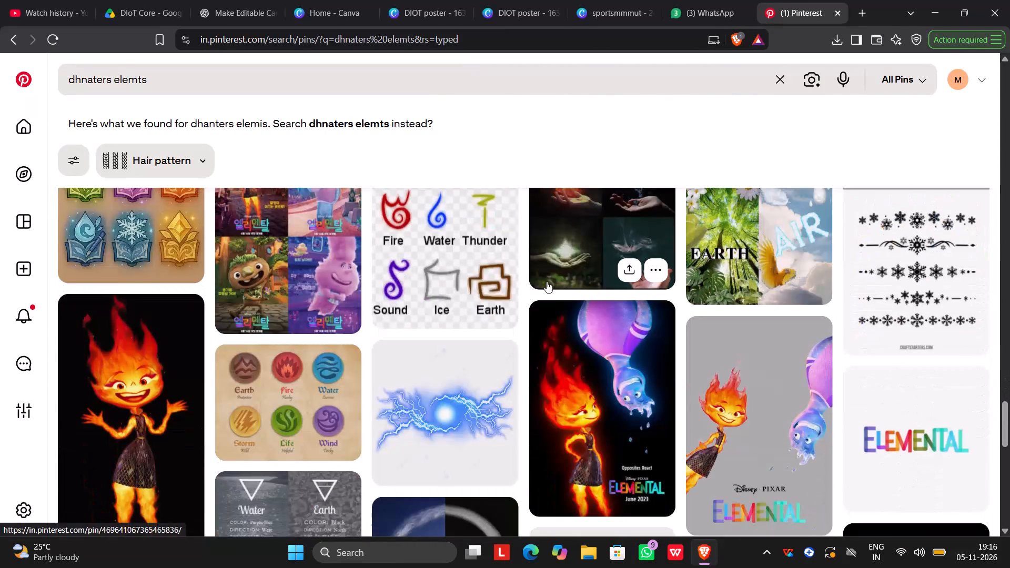
pyautogui.scroll(-3, 547, 281)
pyautogui.scroll(20, 547, 281)
pyautogui.scroll(1, 547, 281)
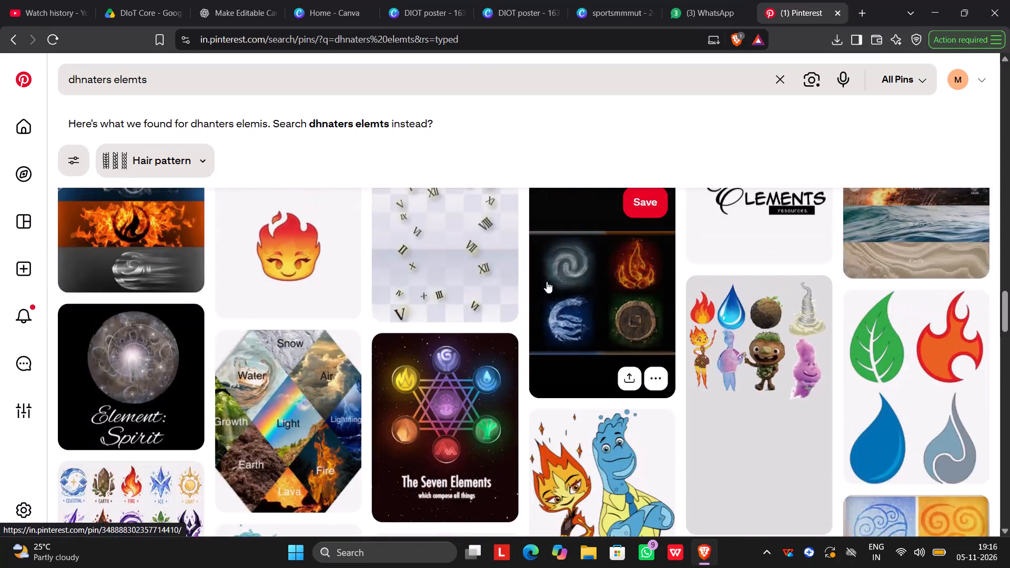
pyautogui.scroll(18, 547, 281)
pyautogui.scroll(5, 547, 281)
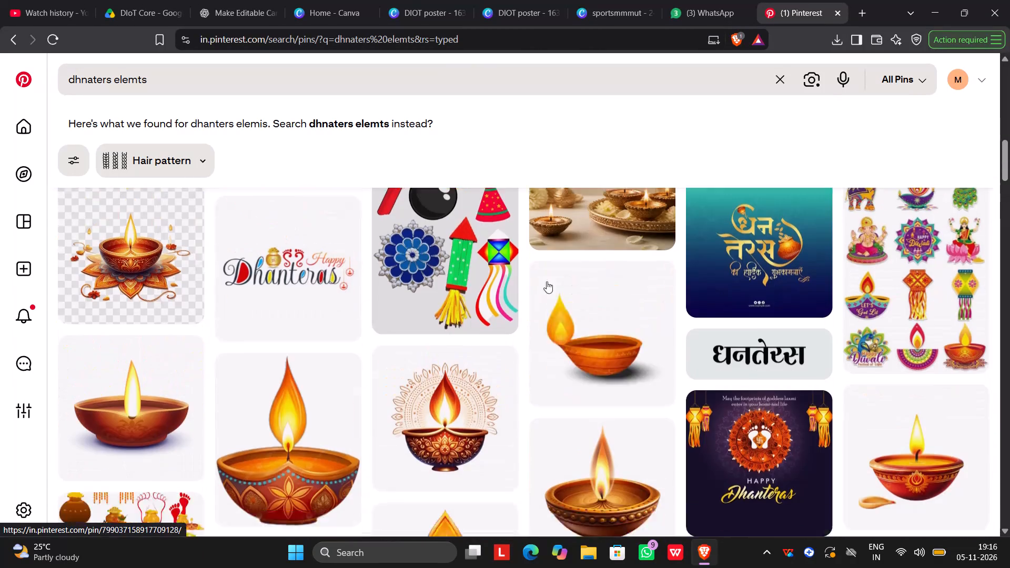
pyautogui.scroll(-4, 547, 281)
pyautogui.scroll(4, 547, 281)
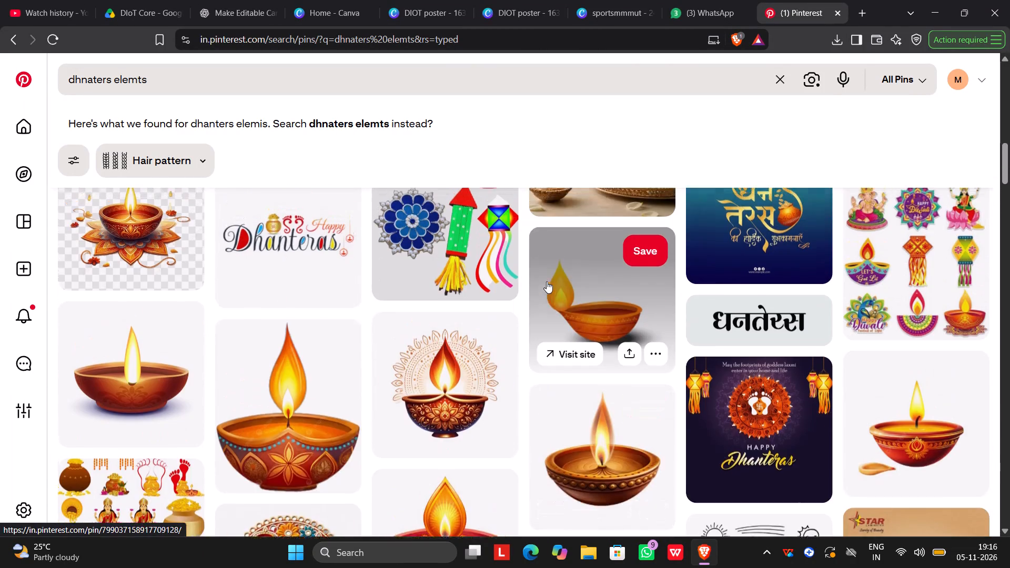
pyautogui.scroll(4, 547, 281)
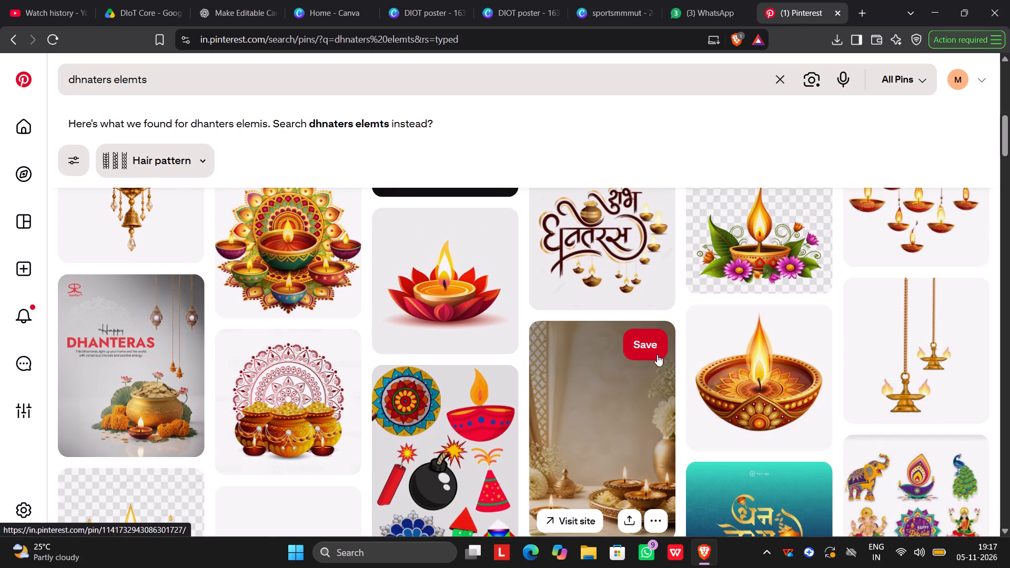
pyautogui.scroll(5, 657, 354)
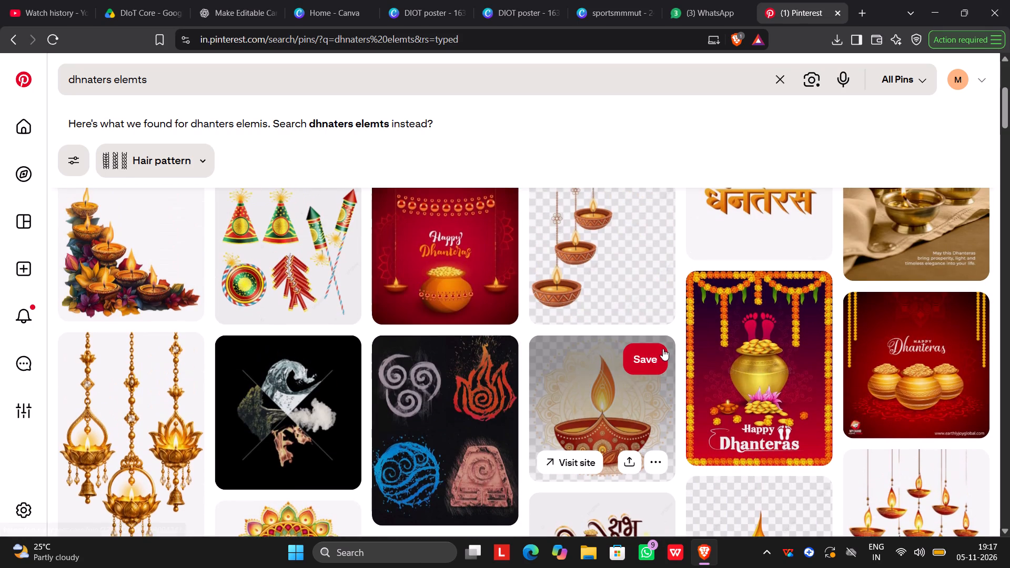
pyautogui.scroll(3, 663, 349)
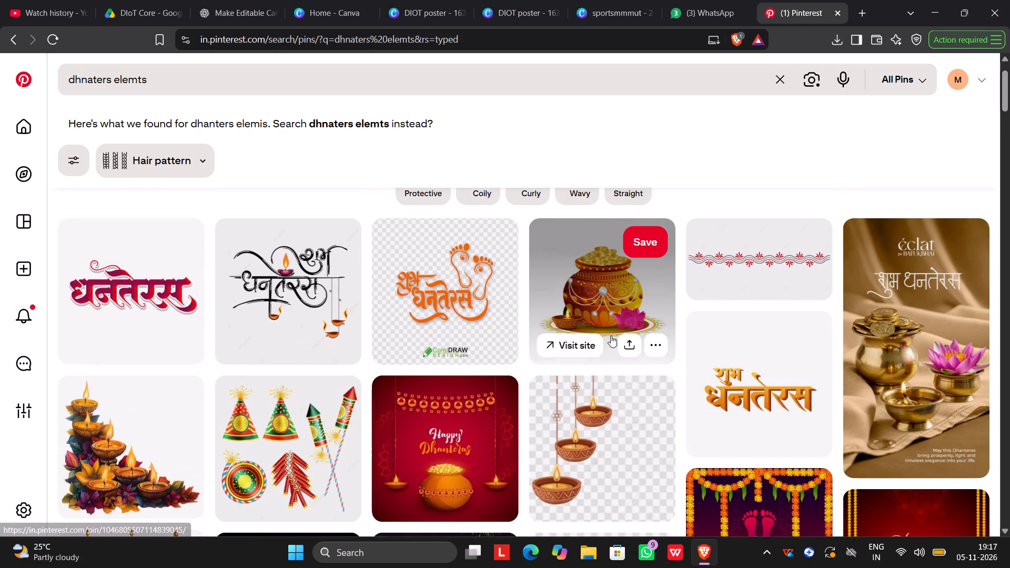
pyautogui.scroll(1, 611, 336)
pyautogui.scroll(-7, 611, 335)
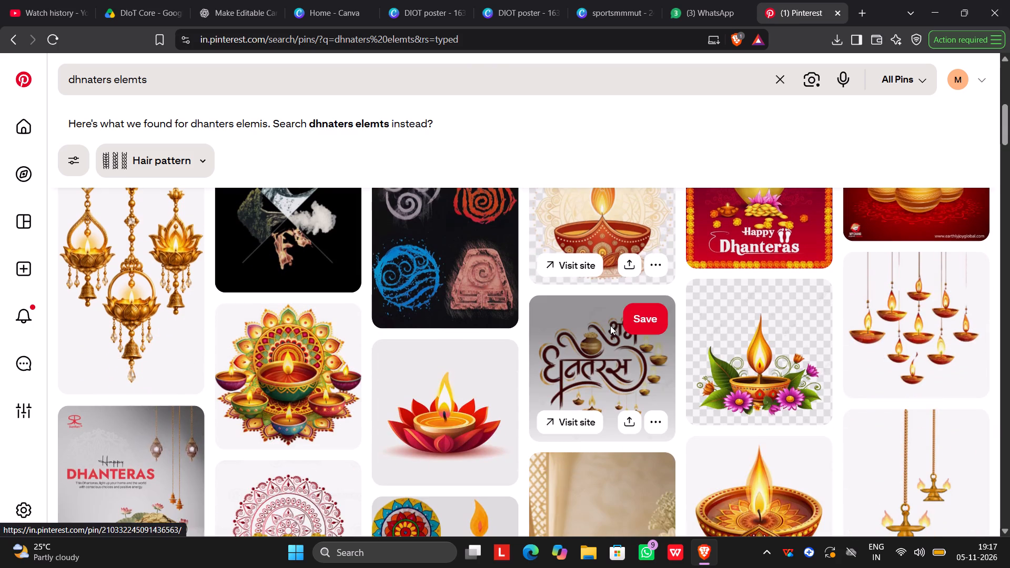
pyautogui.scroll(-3, 611, 326)
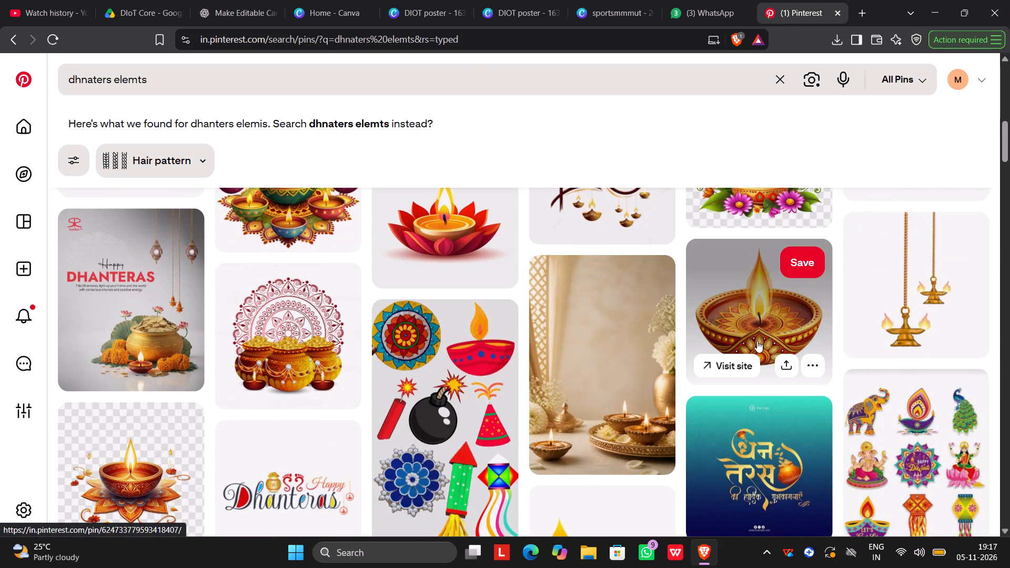
# Open the éclat "शुभ धनतेरस" pin with brass pots of coins, a diya and a pink lotus.
pyautogui.scroll(4, 757, 339)
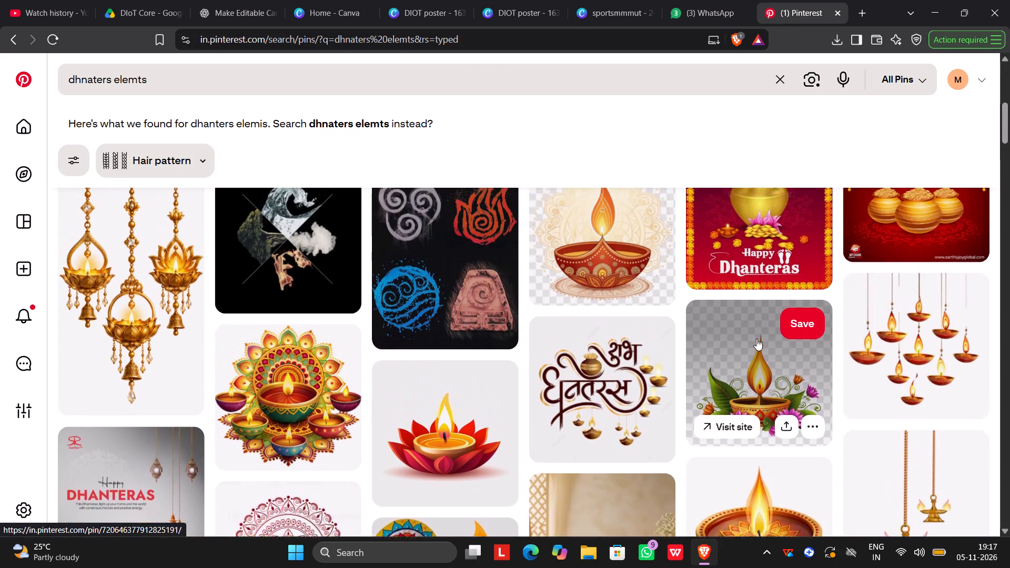
pyautogui.scroll(3, 748, 251)
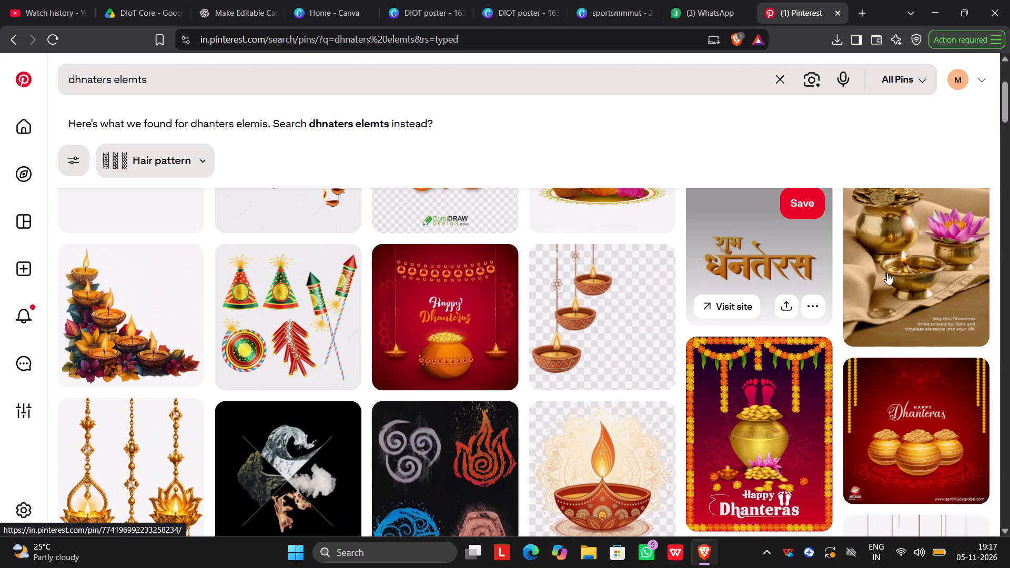
pyautogui.click(888, 268)
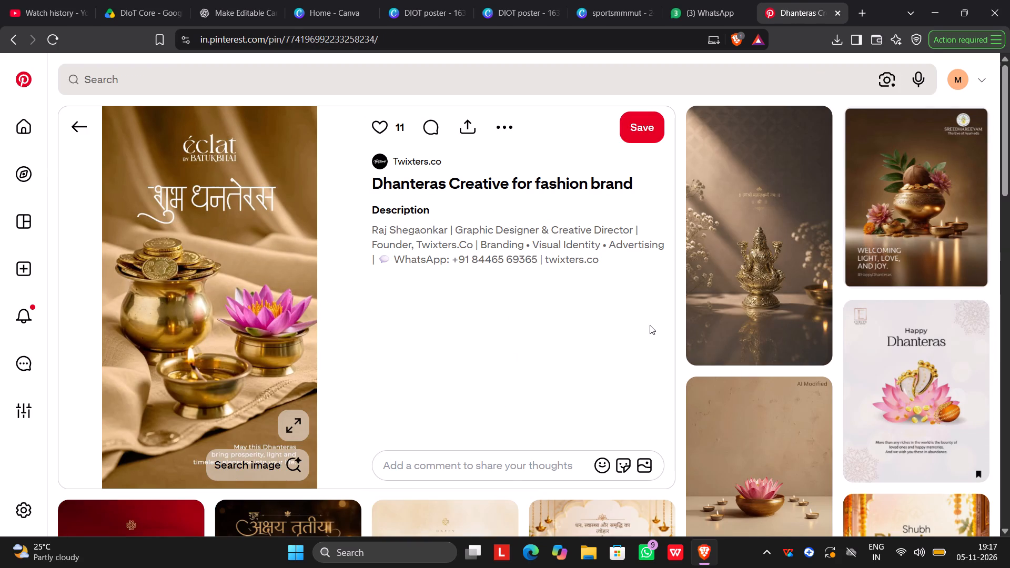
# Browse the related pins below the éclat "शुभ धनतेरस" design for Dhanteras layouts, backgrounds, coin pots and diyas that could suit the poster.
pyautogui.scroll(-3, 816, 279)
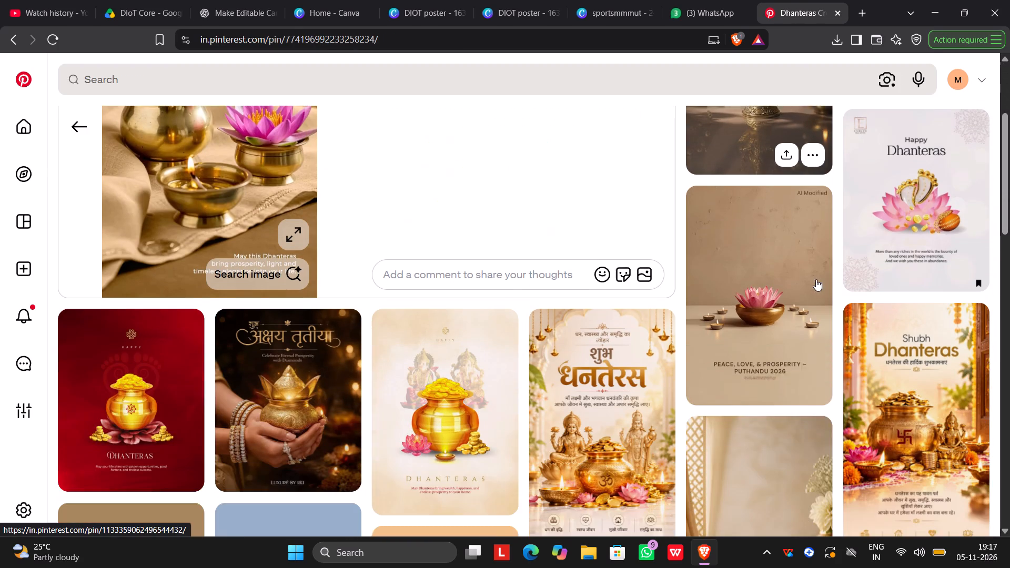
pyautogui.scroll(-3, 816, 279)
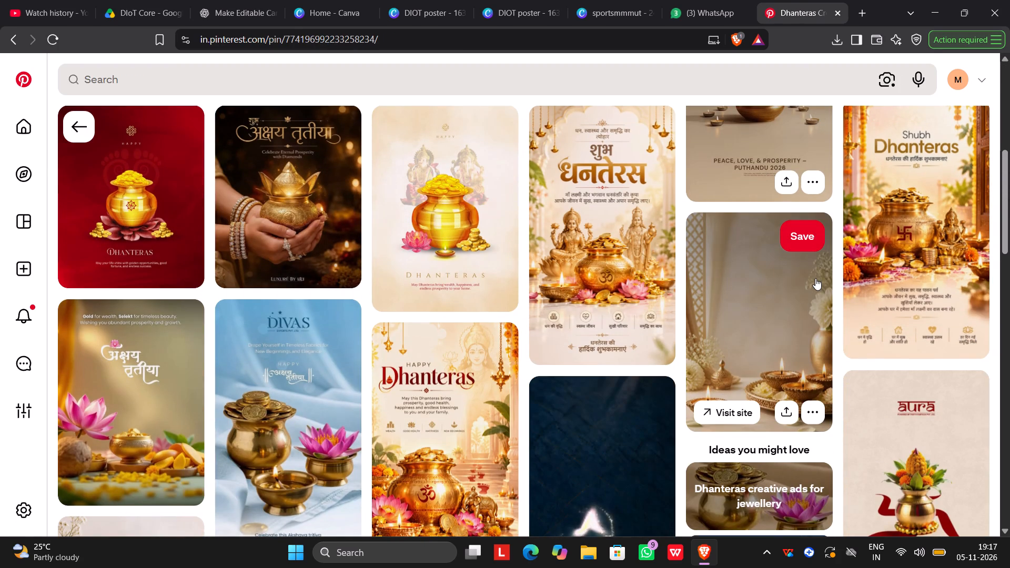
pyautogui.scroll(-2, 815, 278)
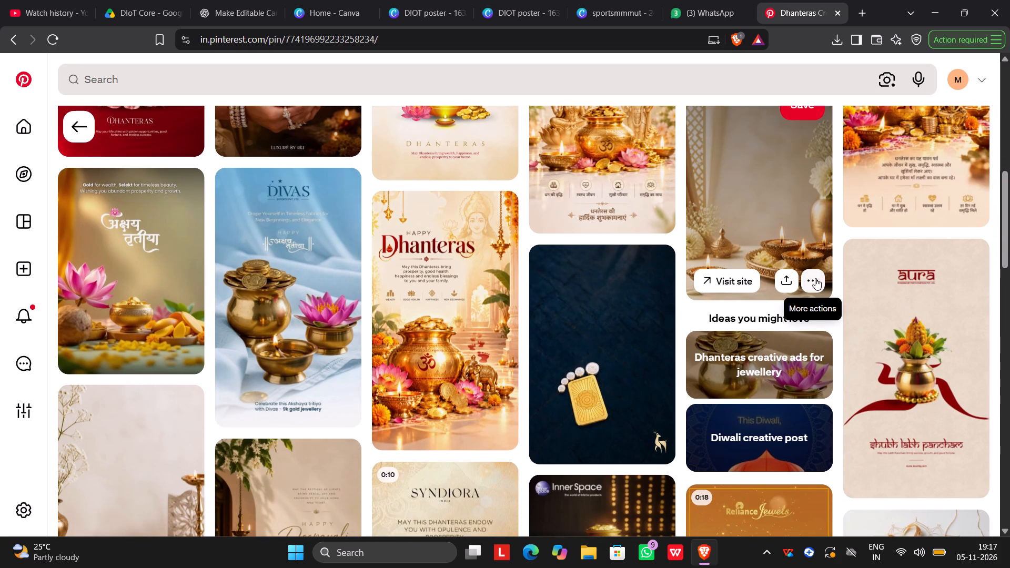
pyautogui.scroll(1, 815, 278)
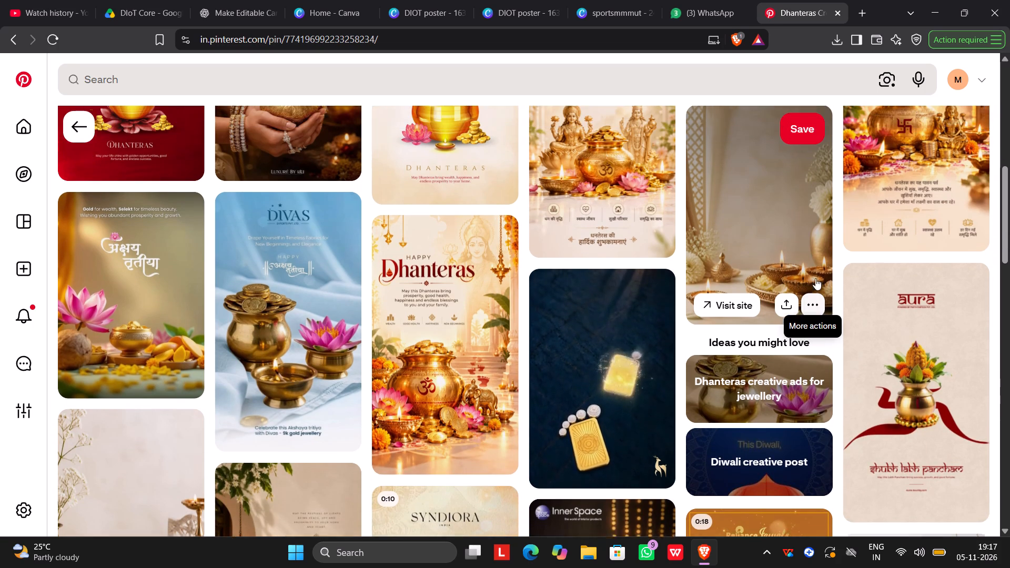
pyautogui.scroll(1, 815, 278)
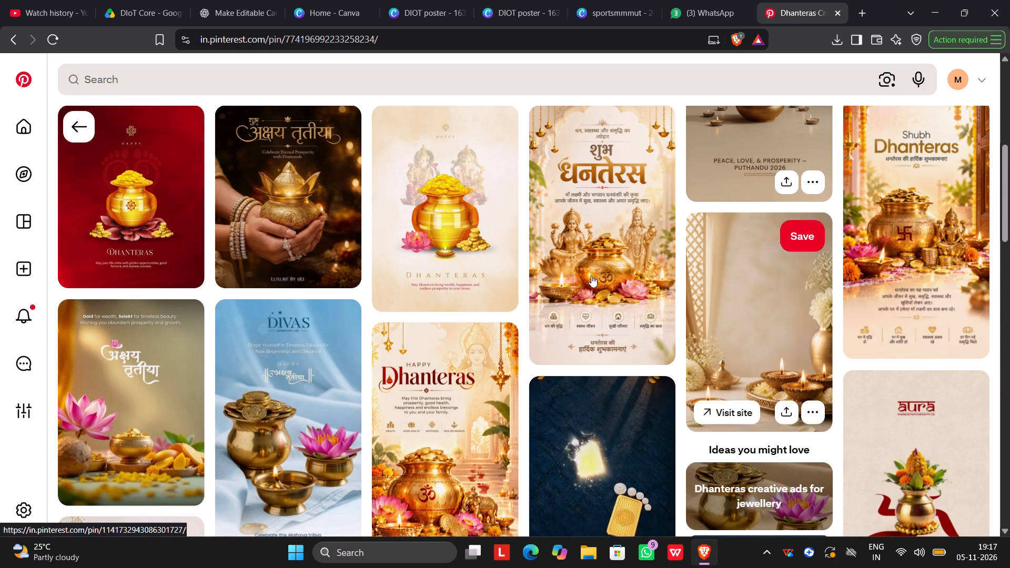
pyautogui.scroll(-3, 529, 278)
pyautogui.scroll(3, 529, 278)
pyautogui.scroll(-4, 529, 278)
pyautogui.scroll(4, 529, 278)
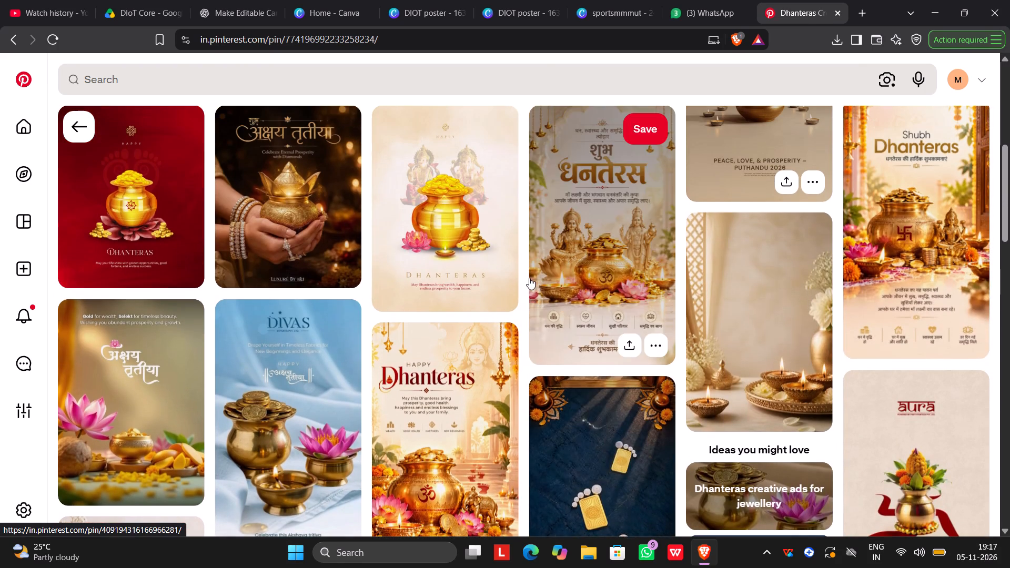
pyautogui.scroll(-6, 626, 315)
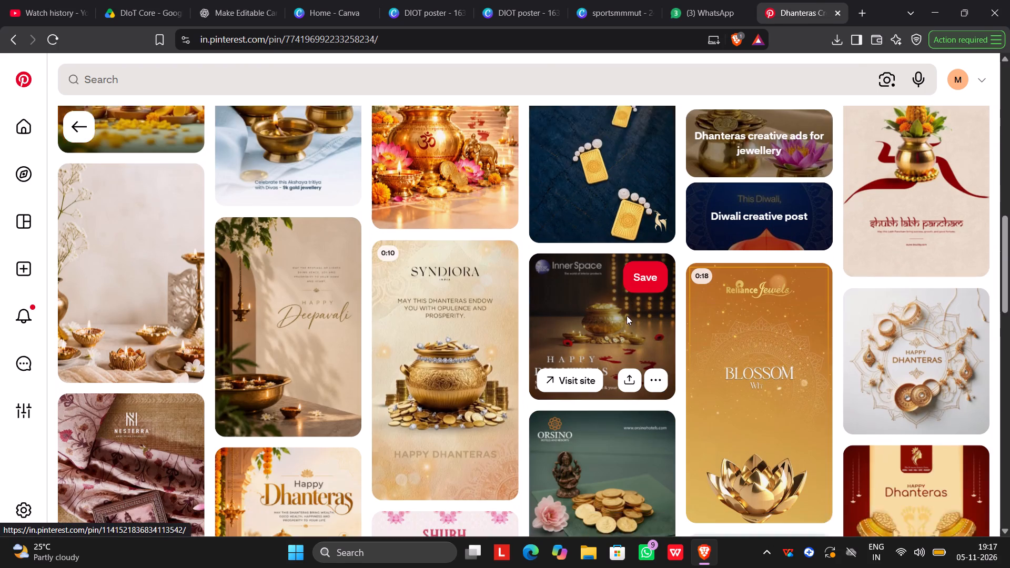
pyautogui.scroll(-1, 627, 316)
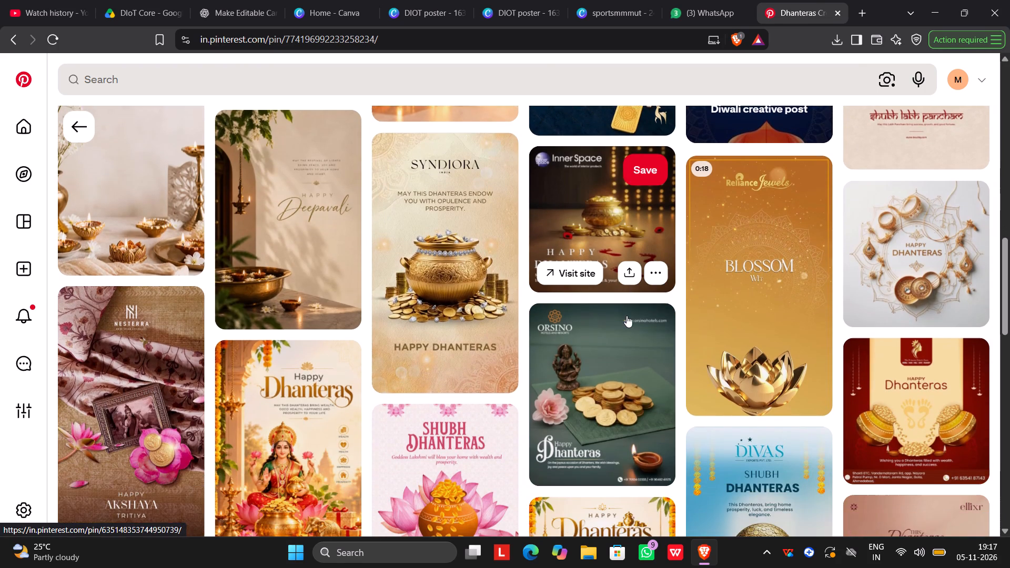
pyautogui.scroll(-1, 627, 316)
pyautogui.scroll(-3, 738, 267)
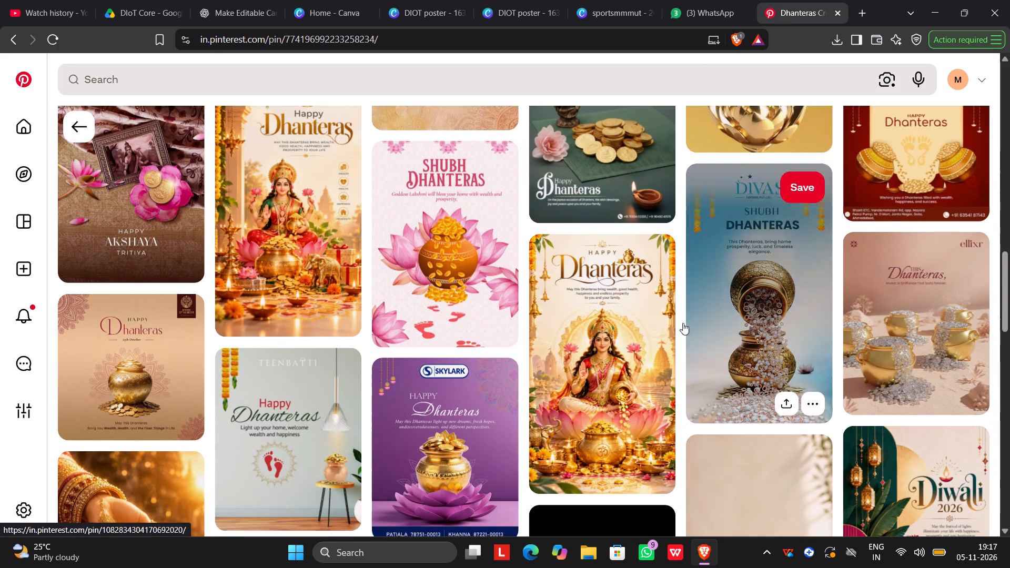
pyautogui.scroll(-2, 693, 327)
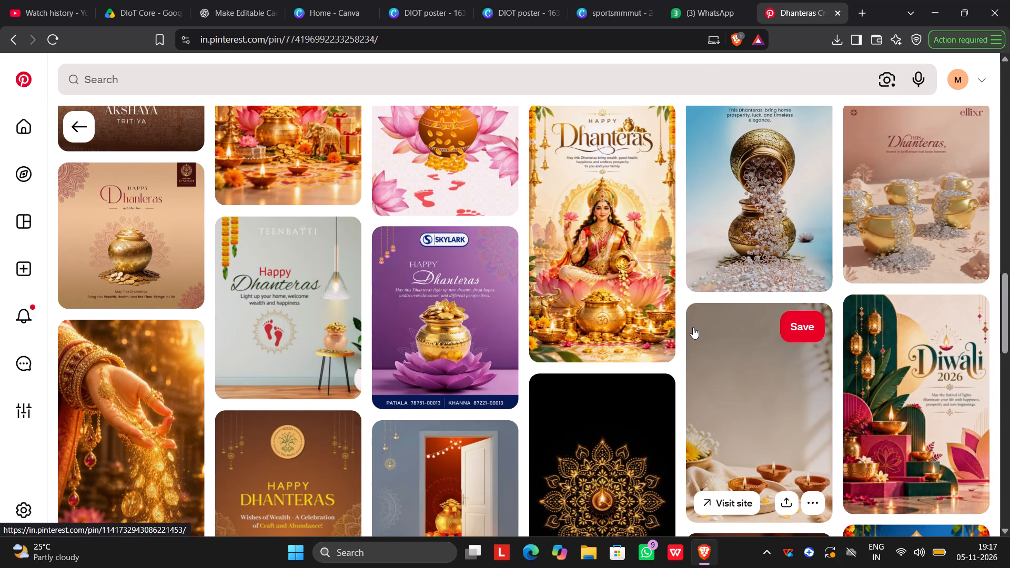
pyautogui.scroll(-5, 694, 323)
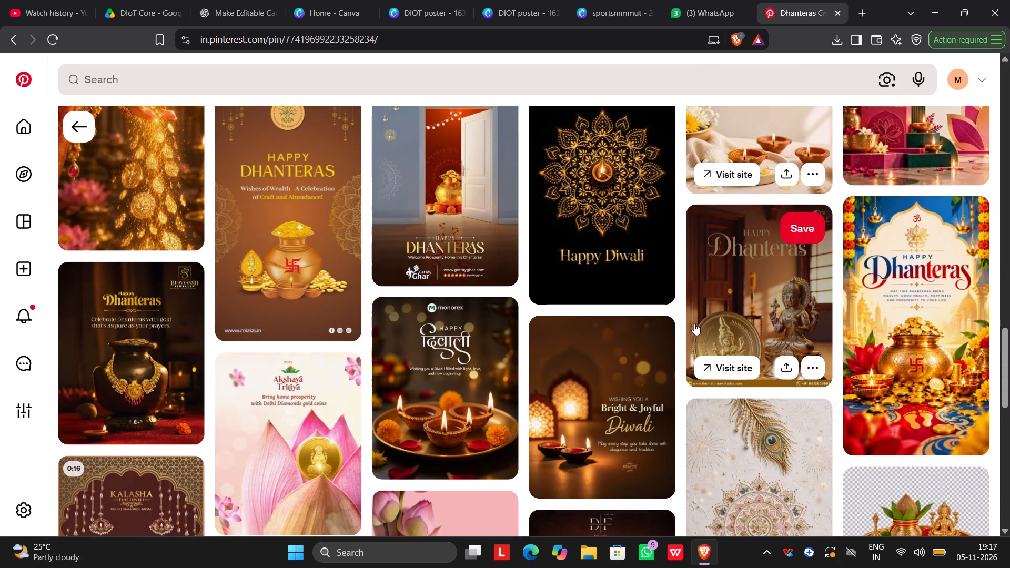
pyautogui.scroll(-6, 694, 323)
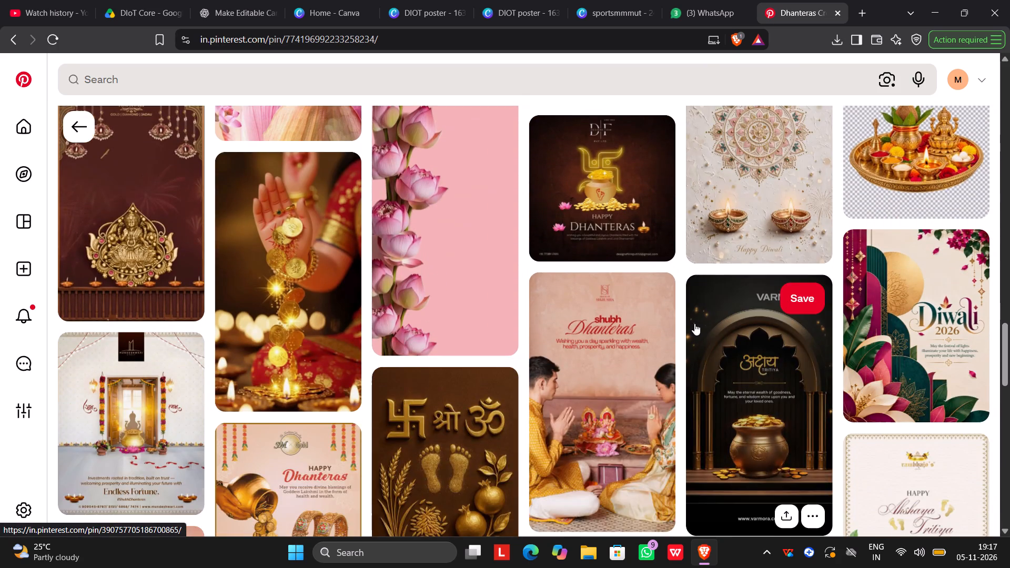
pyautogui.scroll(-20, 694, 323)
pyautogui.scroll(-3, 694, 323)
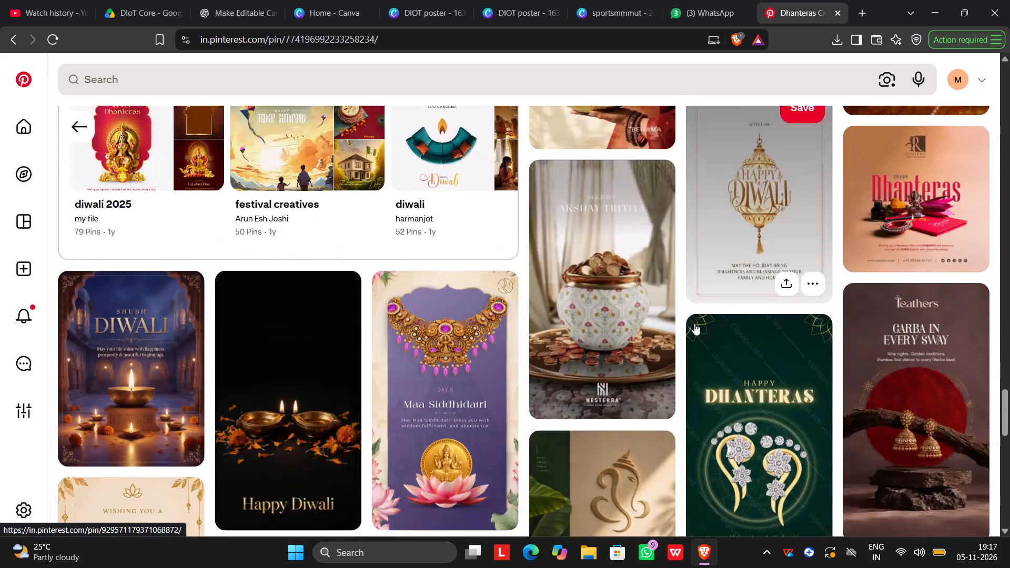
pyautogui.scroll(-12, 694, 323)
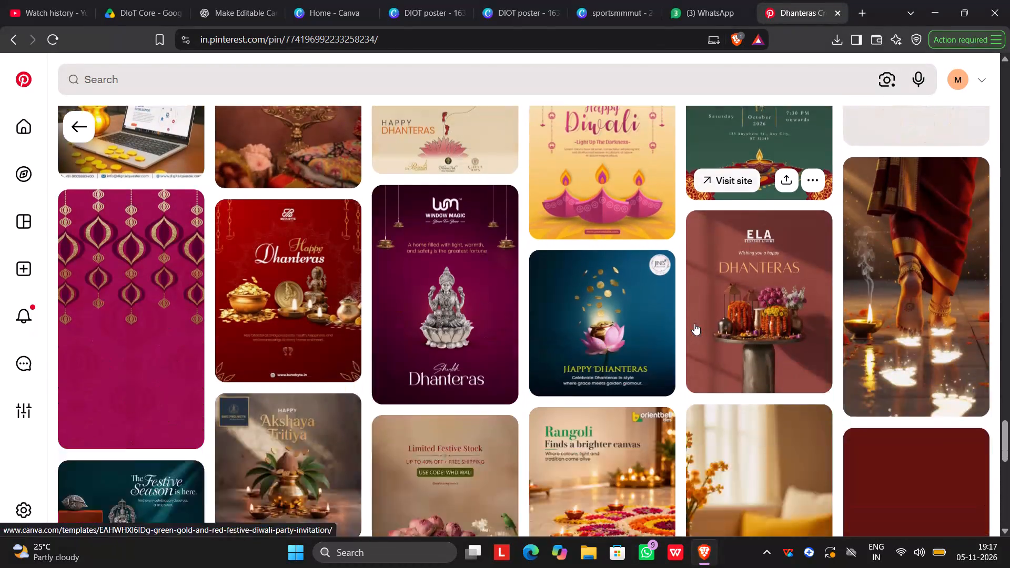
pyautogui.scroll(-5, 694, 323)
pyautogui.scroll(5, 694, 323)
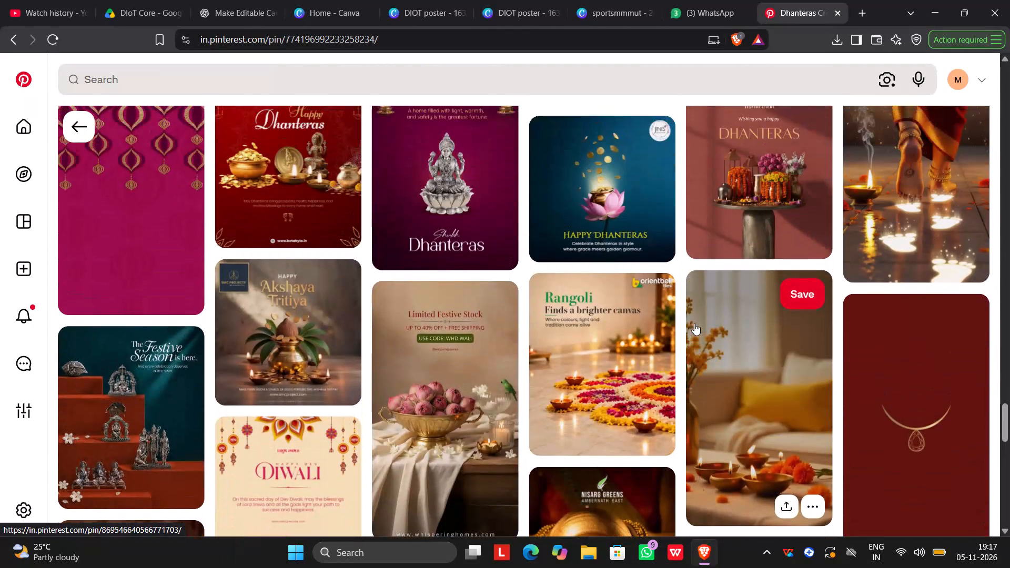
pyautogui.scroll(-4, 694, 323)
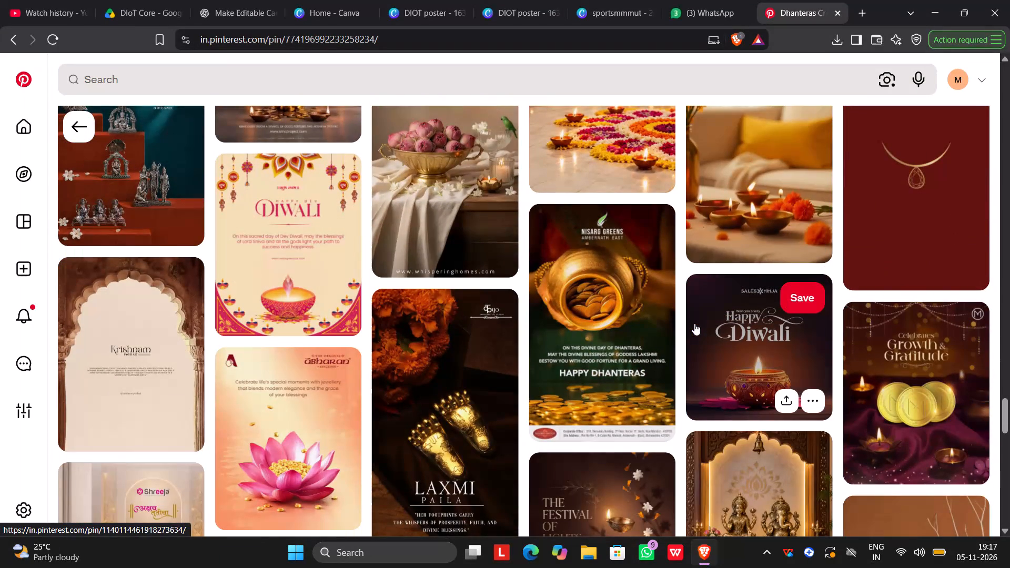
# Review the same related pins again, back to the éclat design, to choose a Dhanteras reference for the poster.
pyautogui.scroll(1, 694, 323)
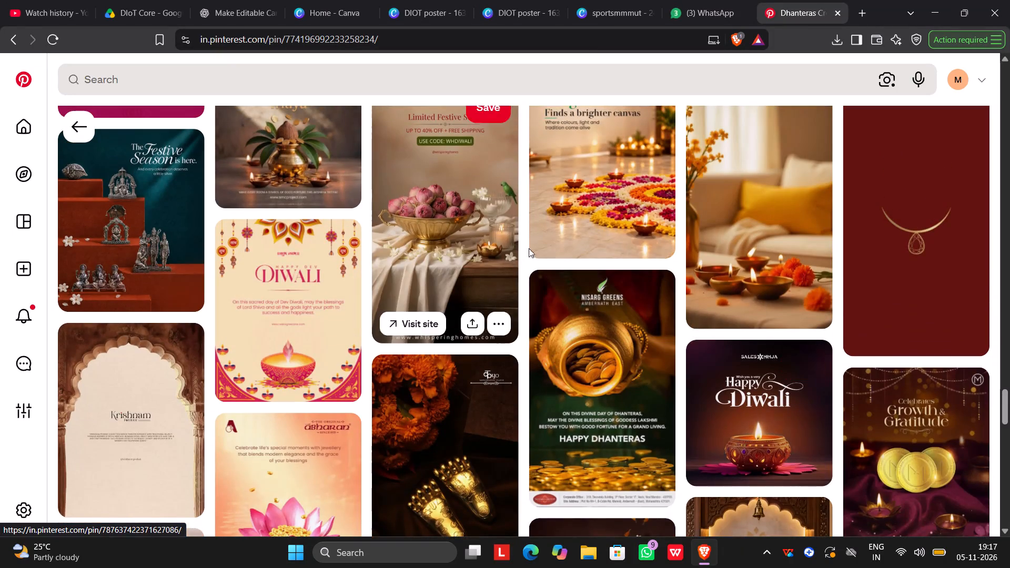
pyautogui.scroll(6, 536, 241)
pyautogui.scroll(2, 784, 353)
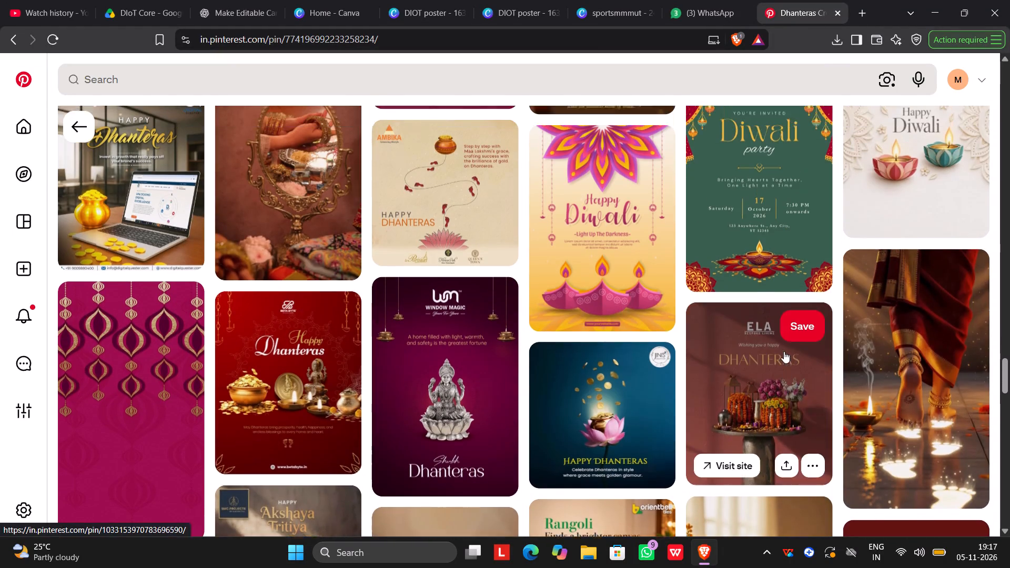
pyautogui.scroll(3, 784, 351)
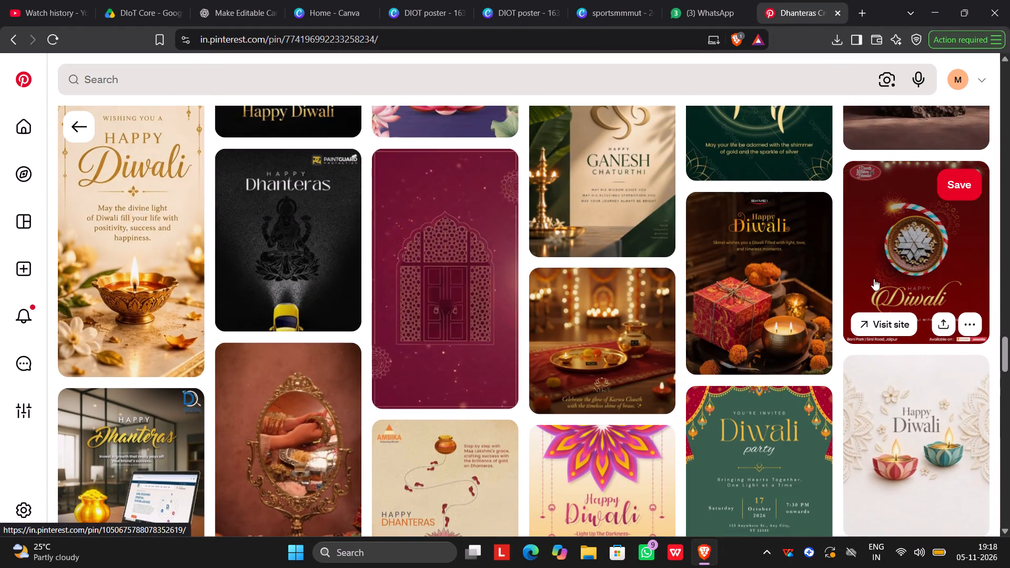
pyautogui.scroll(3, 856, 278)
pyautogui.scroll(3, 809, 267)
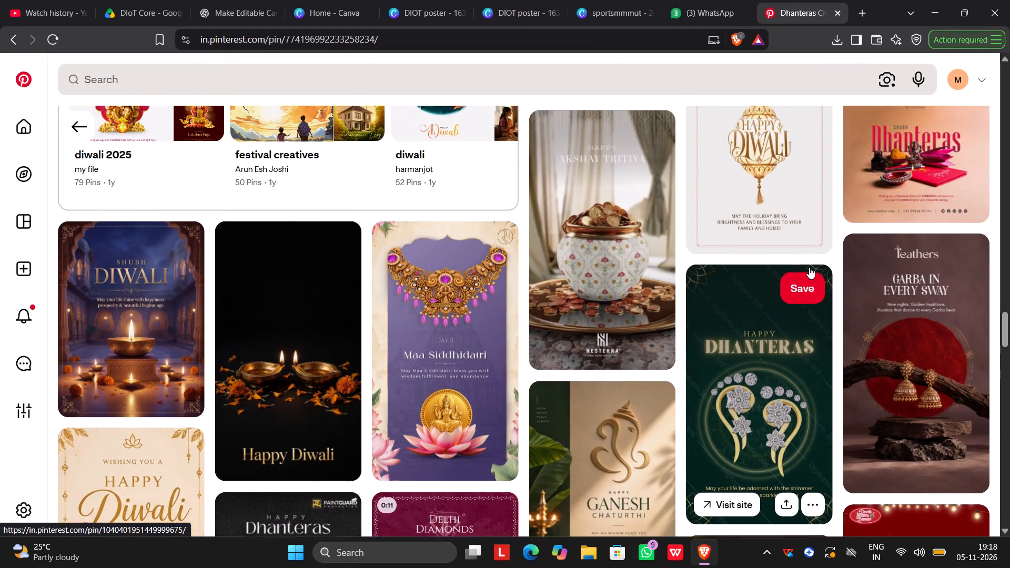
pyautogui.scroll(4, 656, 262)
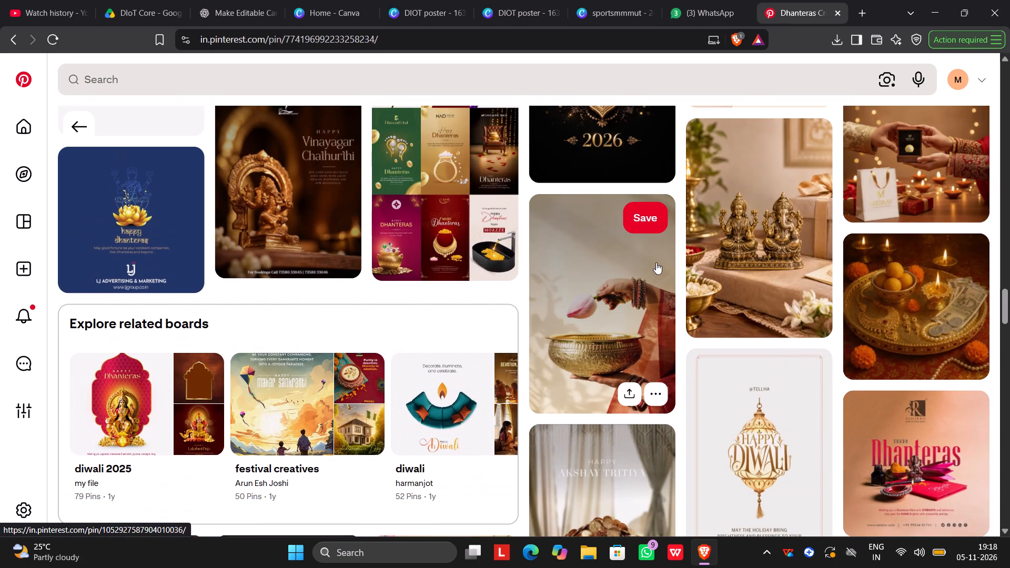
pyautogui.scroll(1, 781, 262)
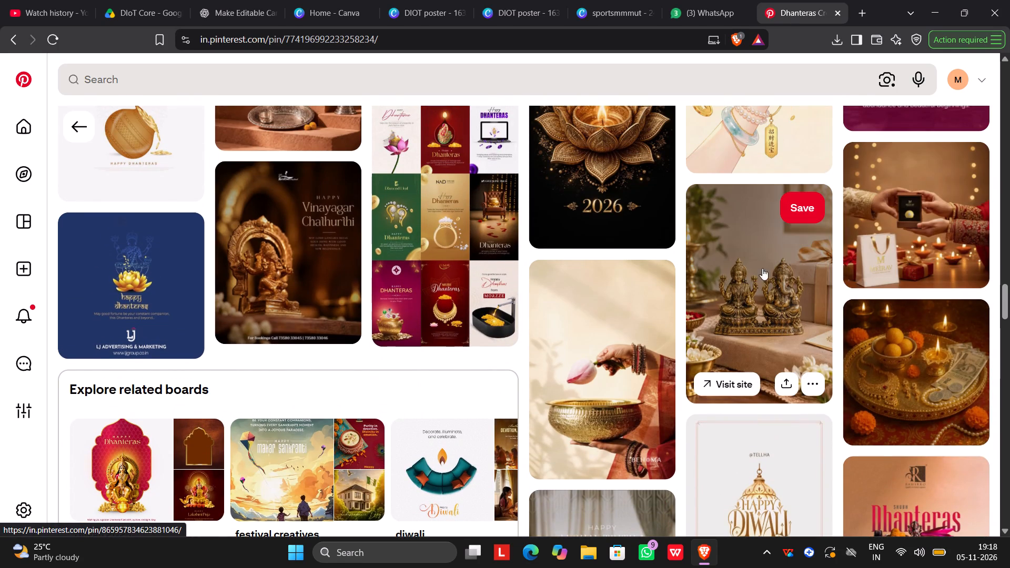
pyautogui.scroll(5, 807, 274)
pyautogui.scroll(3, 713, 313)
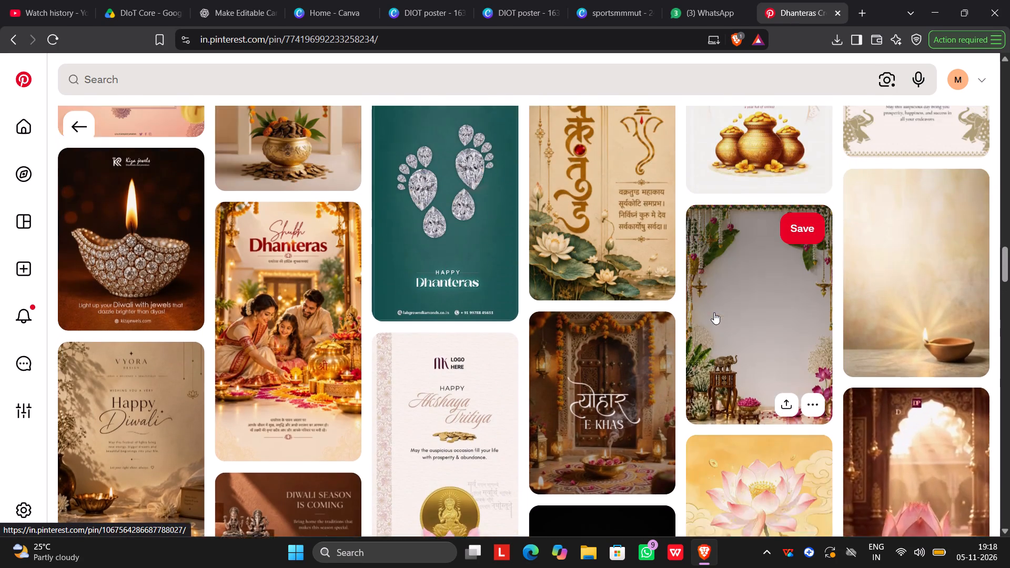
pyautogui.scroll(3, 735, 312)
pyautogui.scroll(-4, 736, 312)
pyautogui.scroll(4, 736, 312)
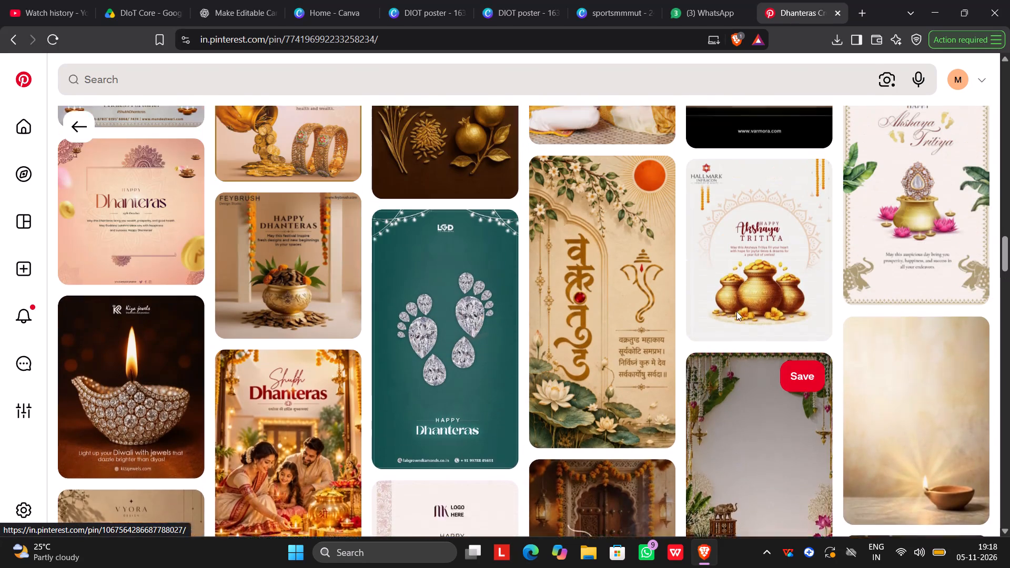
pyautogui.scroll(1, 736, 311)
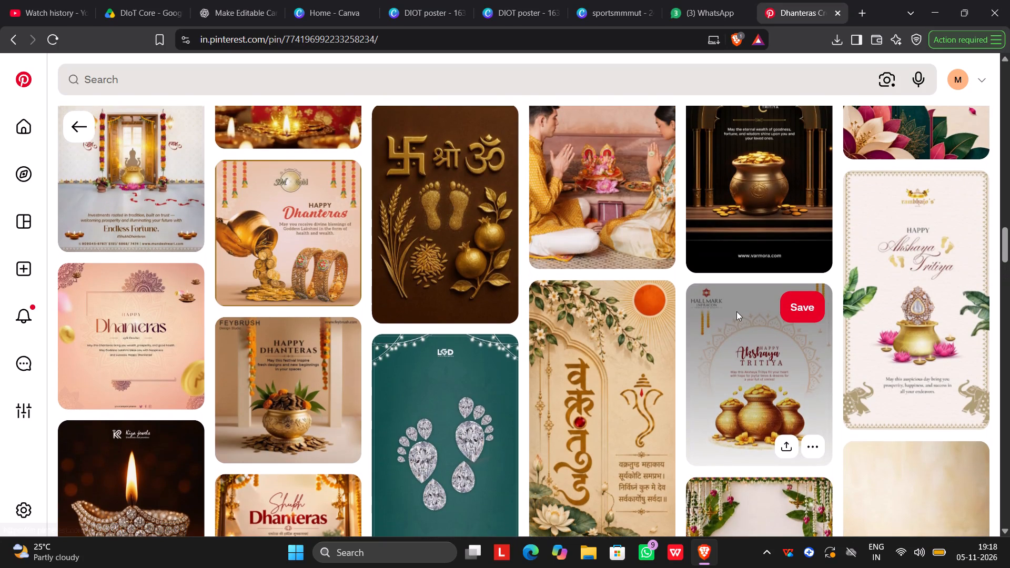
pyautogui.scroll(4, 736, 311)
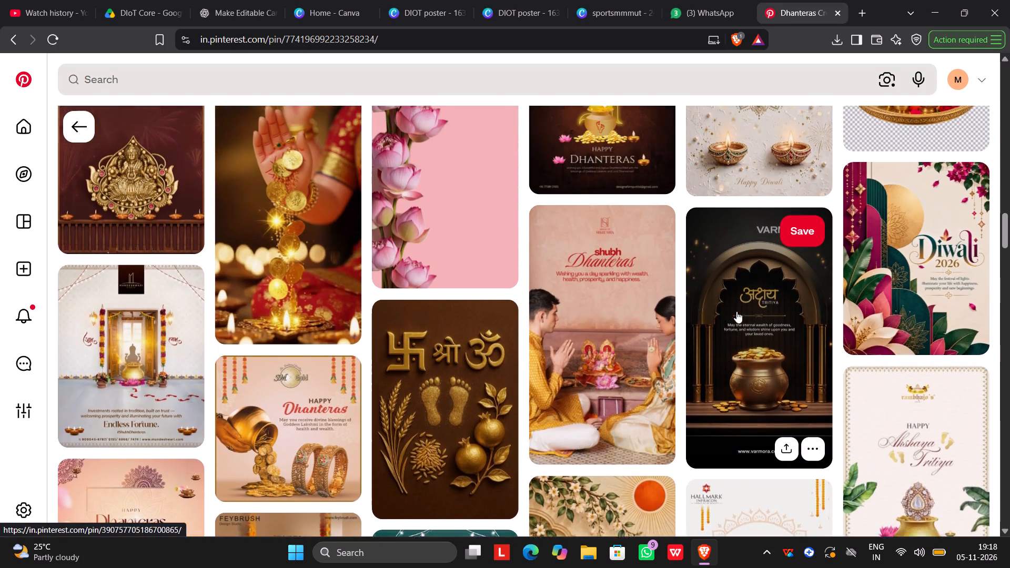
pyautogui.scroll(4, 736, 311)
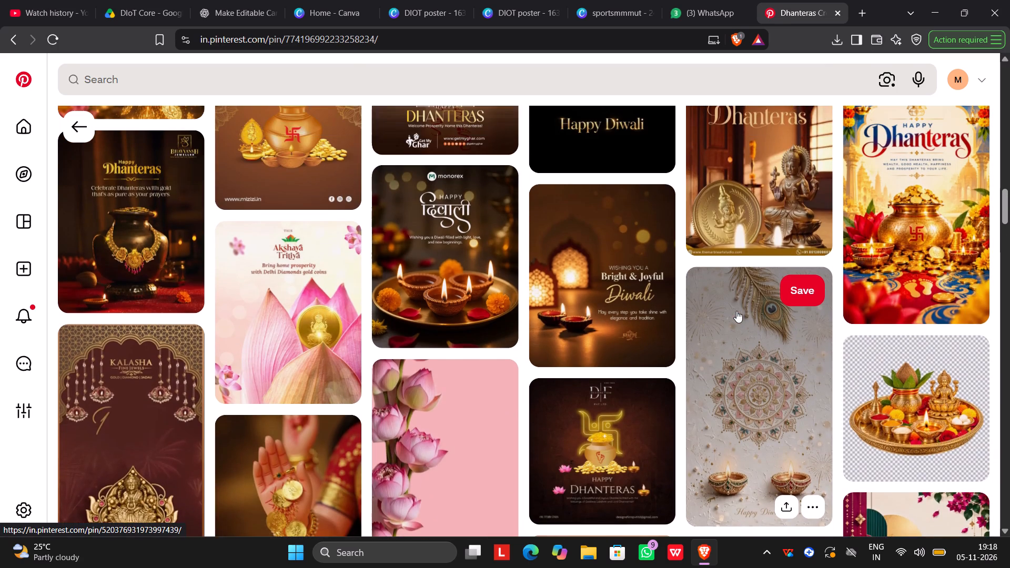
pyautogui.scroll(3, 736, 311)
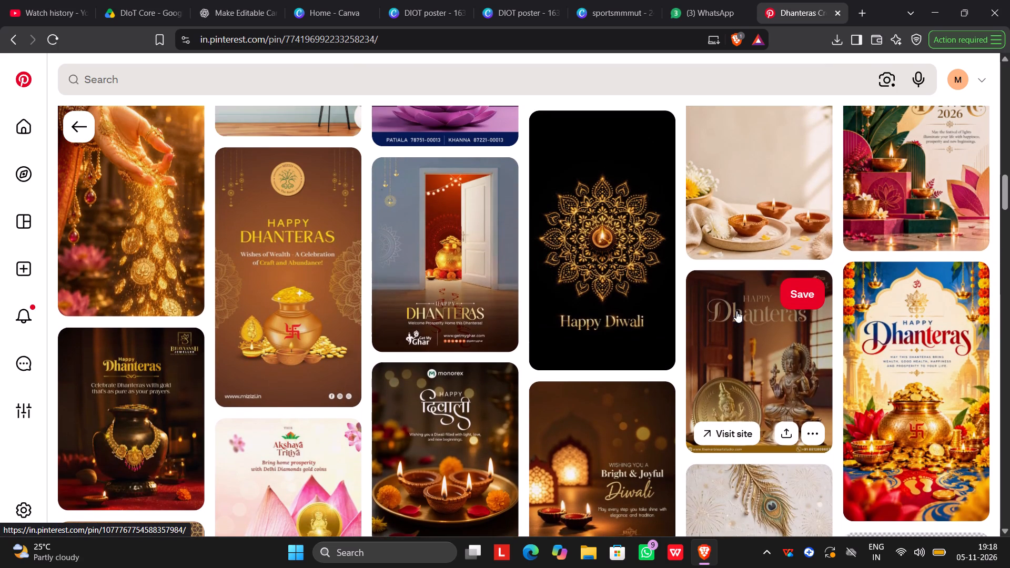
pyautogui.scroll(6, 736, 311)
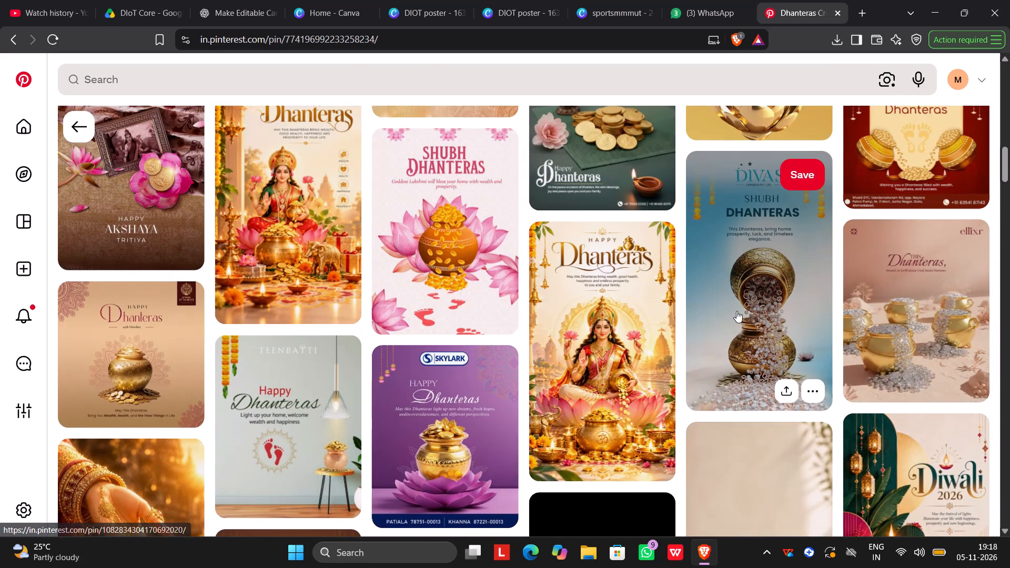
pyautogui.scroll(6, 736, 311)
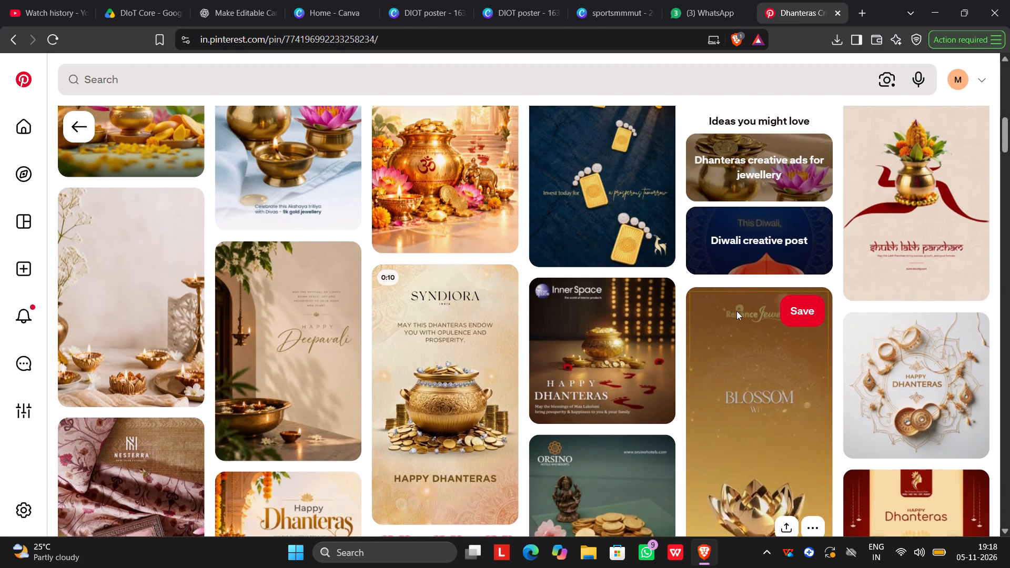
pyautogui.scroll(4, 736, 311)
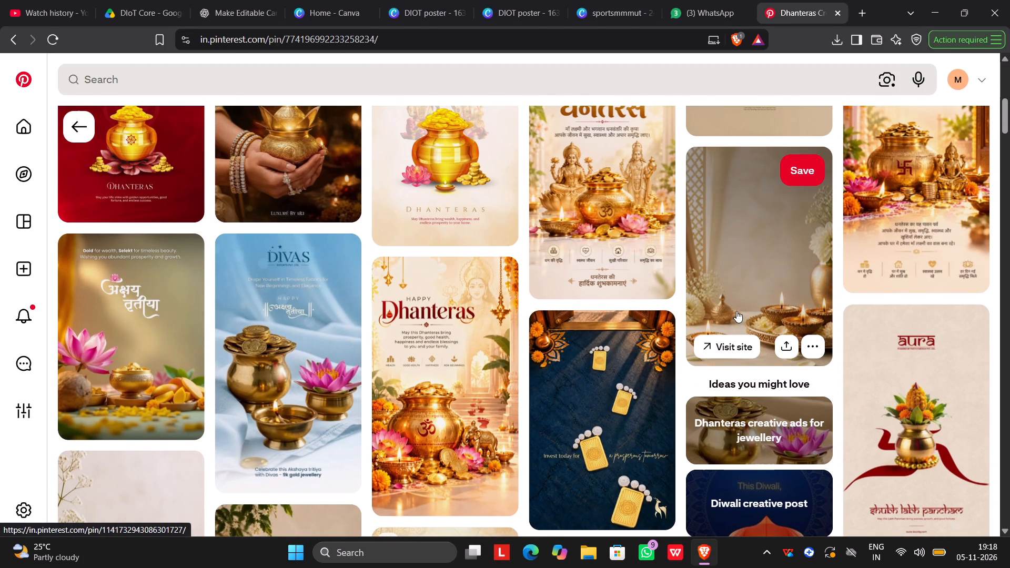
pyautogui.scroll(3, 736, 311)
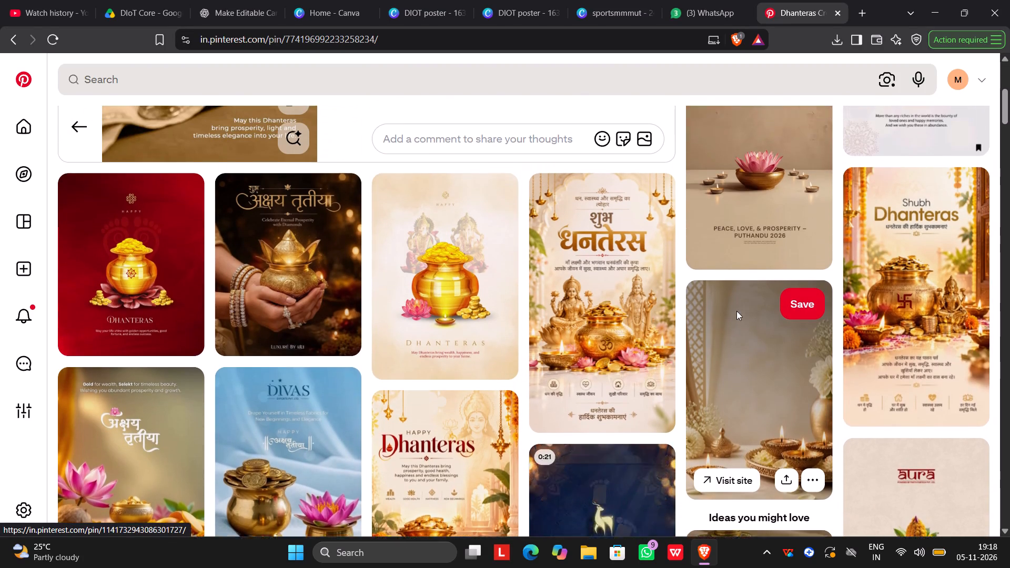
pyautogui.scroll(3, 594, 368)
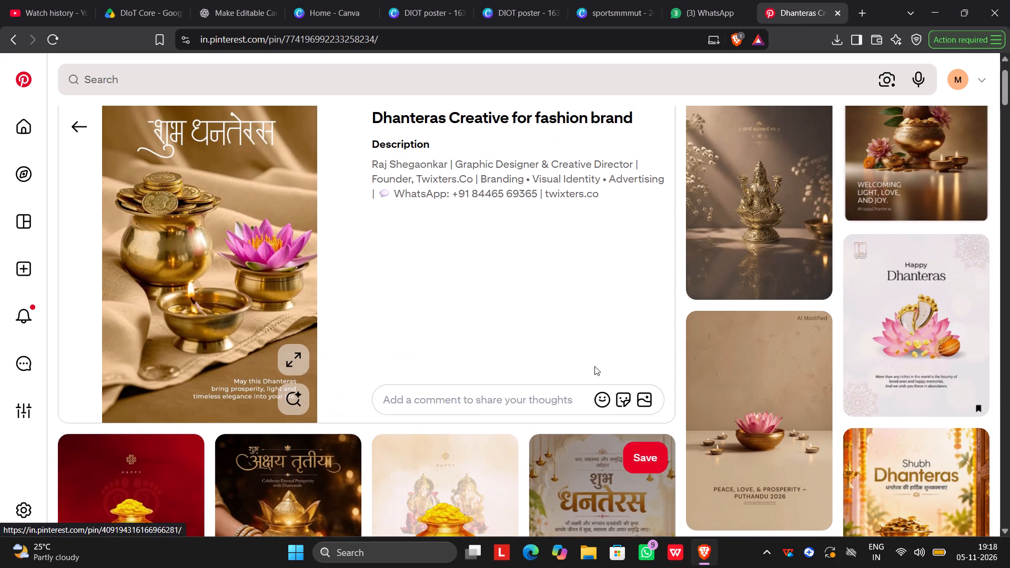
pyautogui.scroll(3, 811, 334)
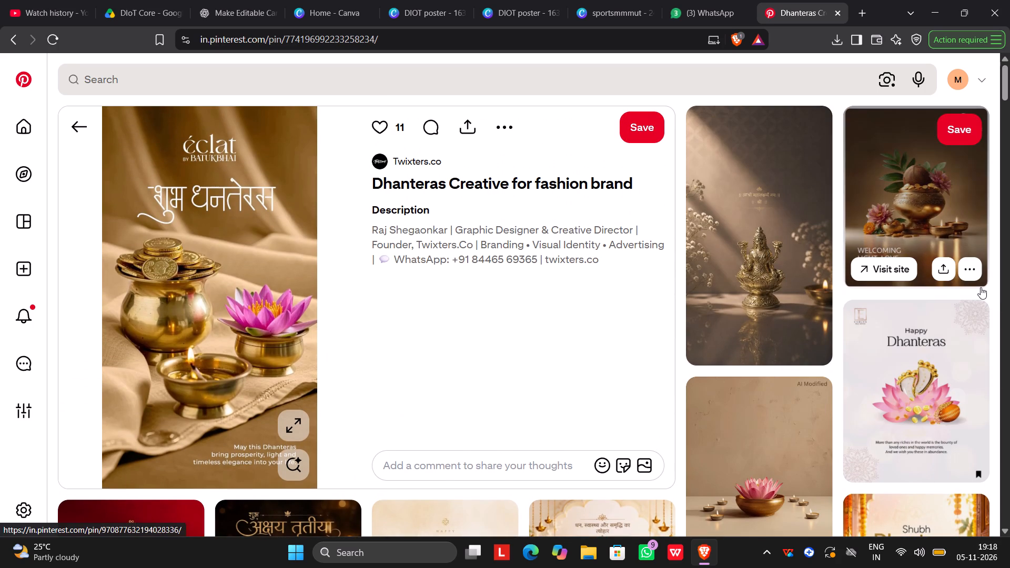
# Open the Sreedhareeyam "Welcoming light, love, and joy" pin with a coin-filled brass pot, coconut and diyas.
pyautogui.click(935, 205)
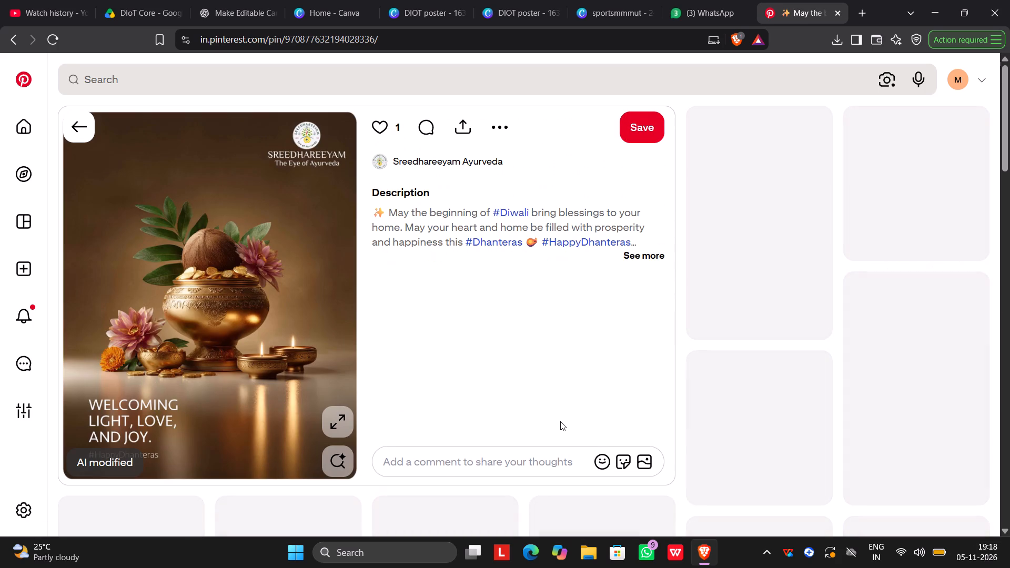
# Browse the related pins below the Sreedhareeyam design for Dhanteras layouts, backgrounds, coin pots and diyas that could suit the poster.
pyautogui.scroll(-3, 560, 421)
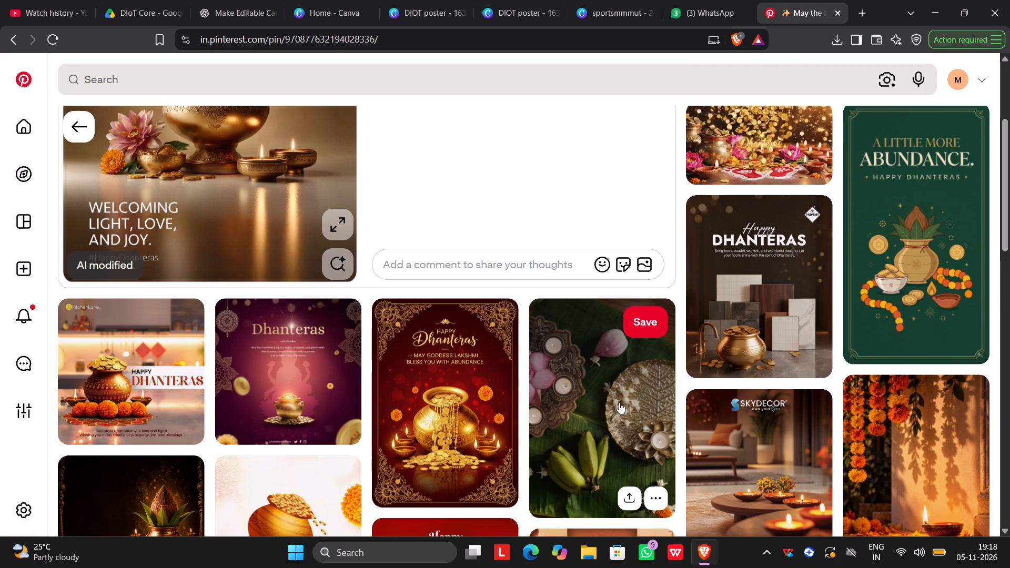
pyautogui.scroll(-3, 773, 372)
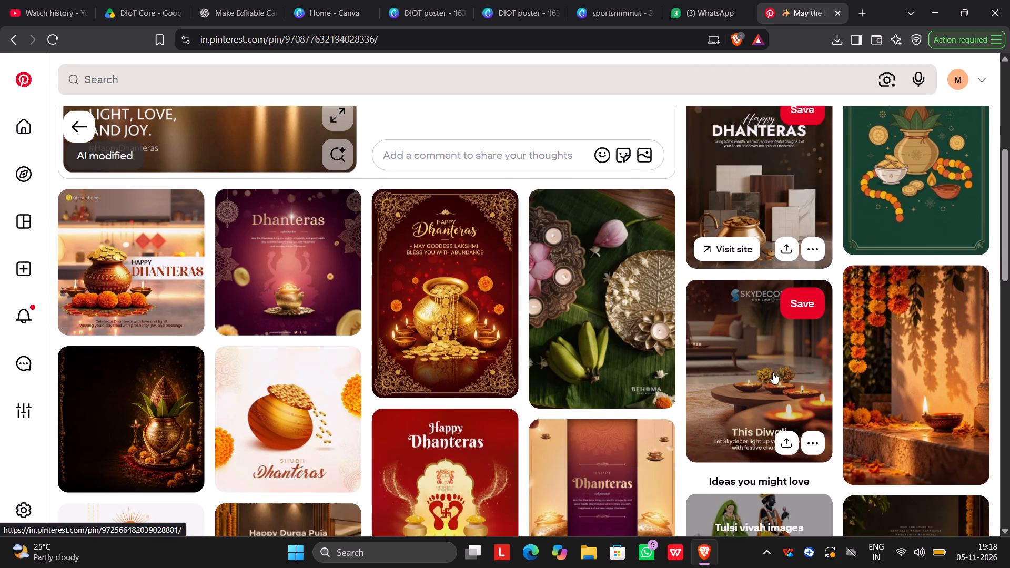
pyautogui.scroll(-2, 773, 372)
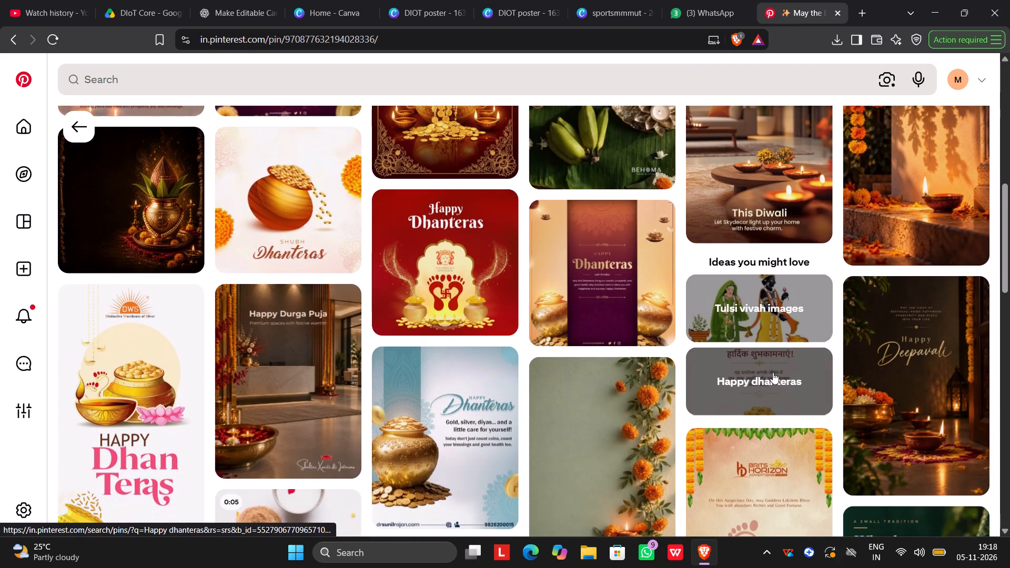
pyautogui.scroll(-2, 773, 372)
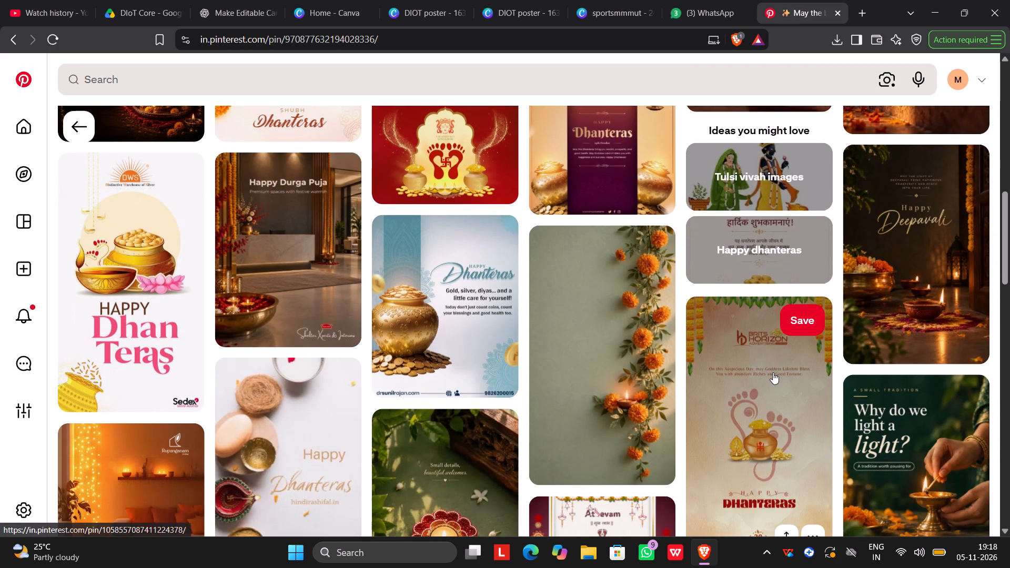
pyautogui.scroll(-3, 773, 372)
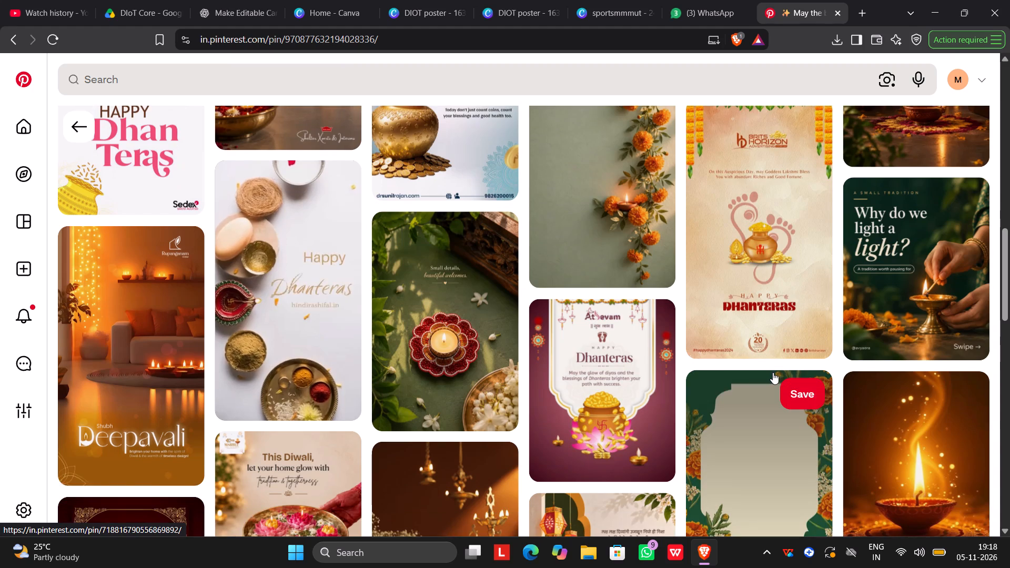
pyautogui.scroll(-6, 773, 372)
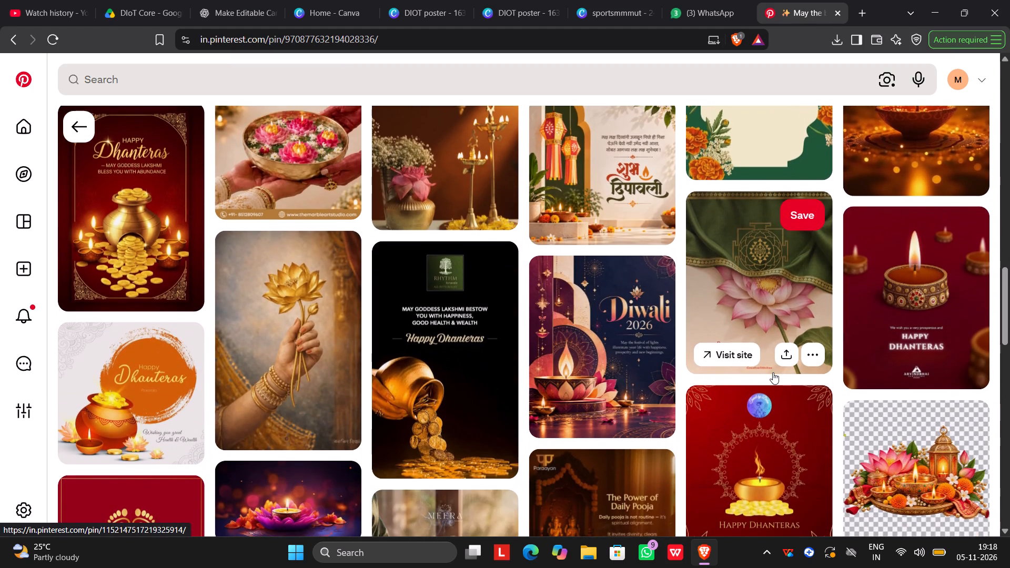
pyautogui.scroll(-5, 773, 372)
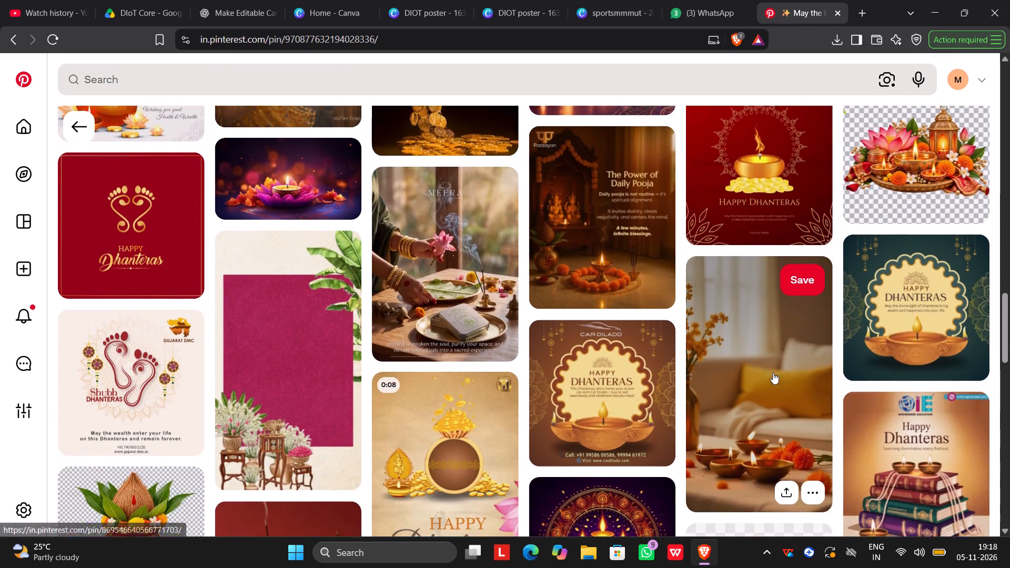
pyautogui.scroll(2, 773, 372)
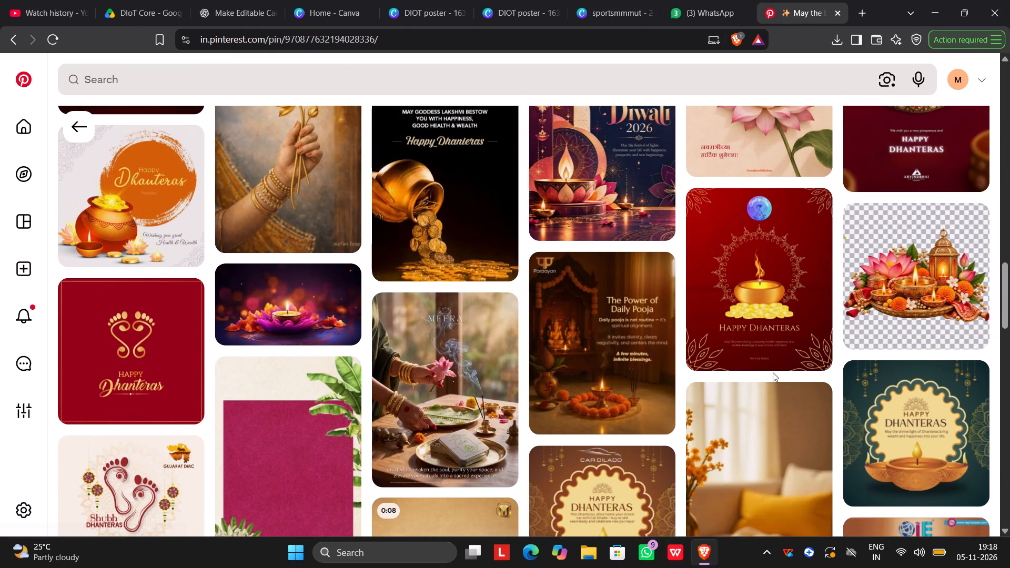
pyautogui.scroll(1, 773, 372)
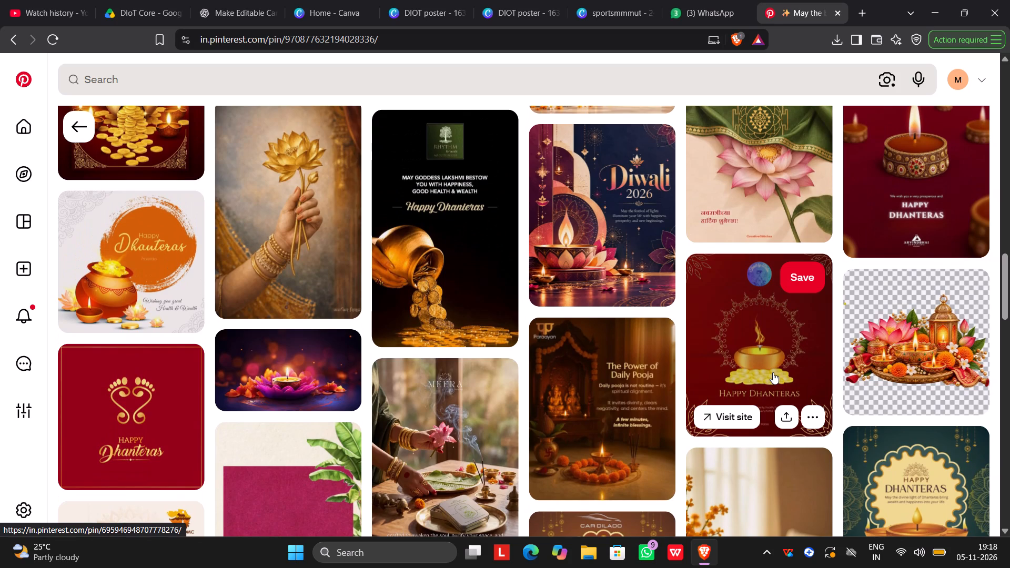
pyautogui.scroll(-1, 773, 372)
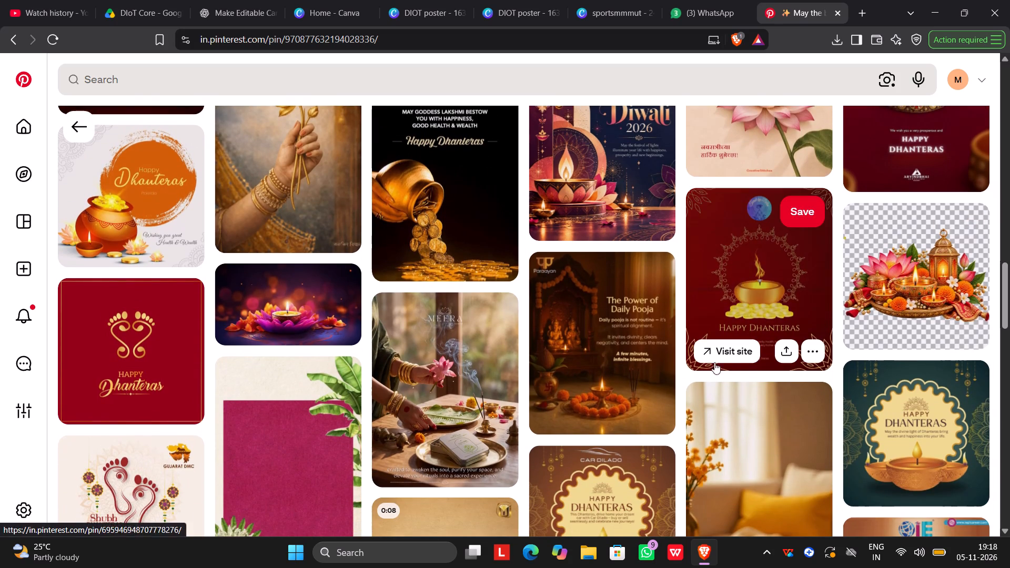
pyautogui.scroll(-4, 670, 370)
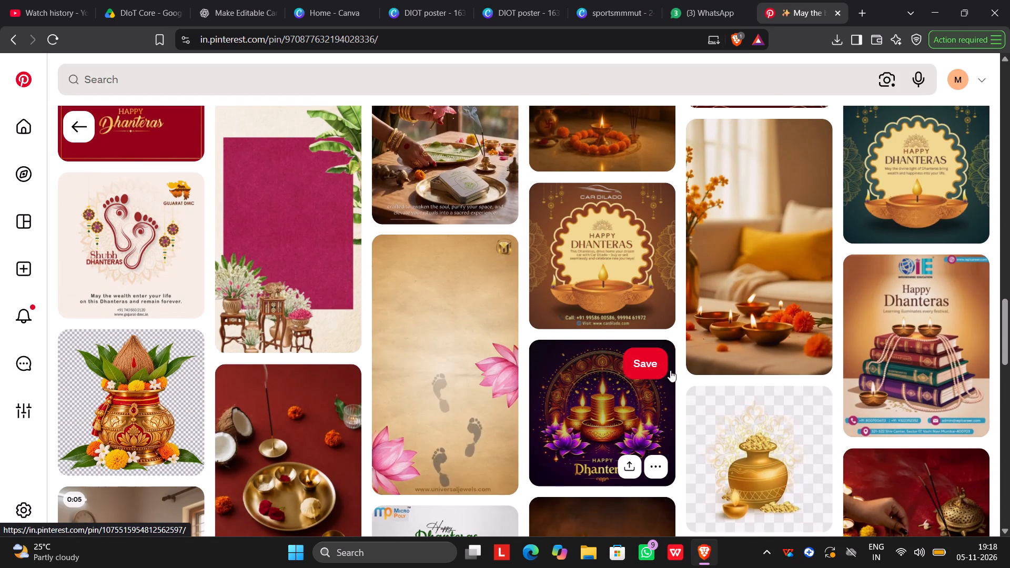
pyautogui.scroll(-2, 670, 370)
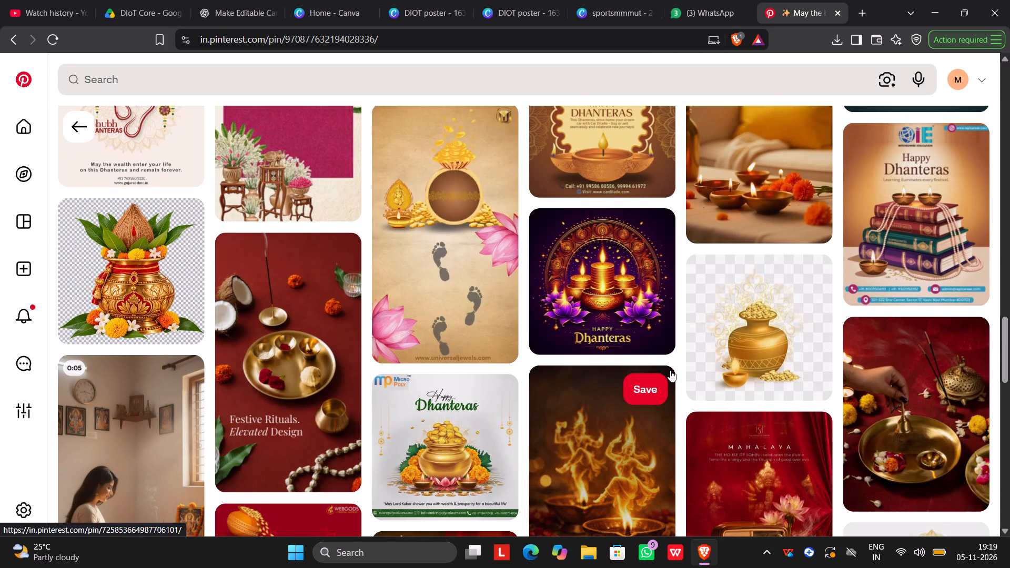
pyautogui.scroll(-2, 670, 370)
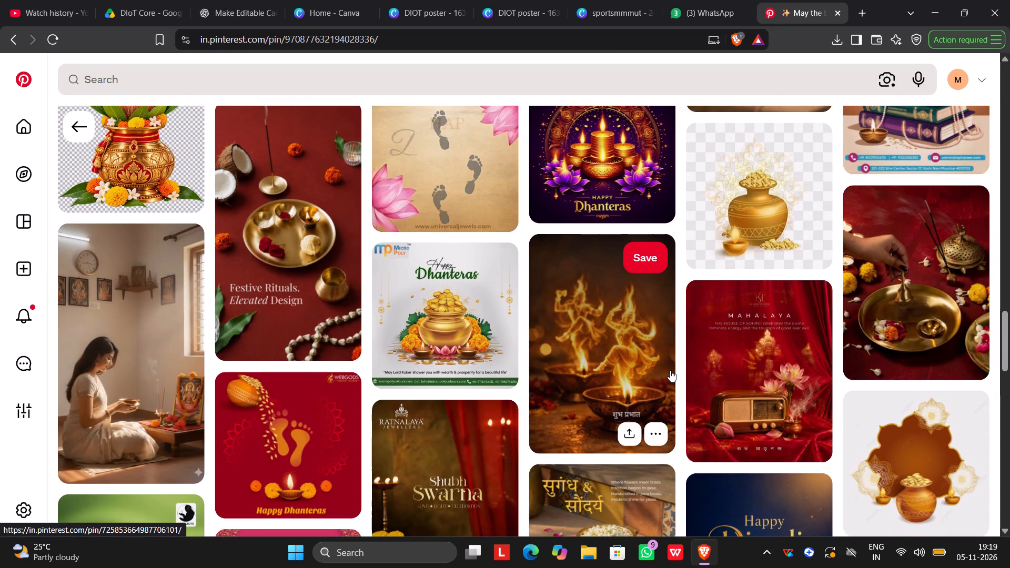
pyautogui.scroll(-2, 670, 370)
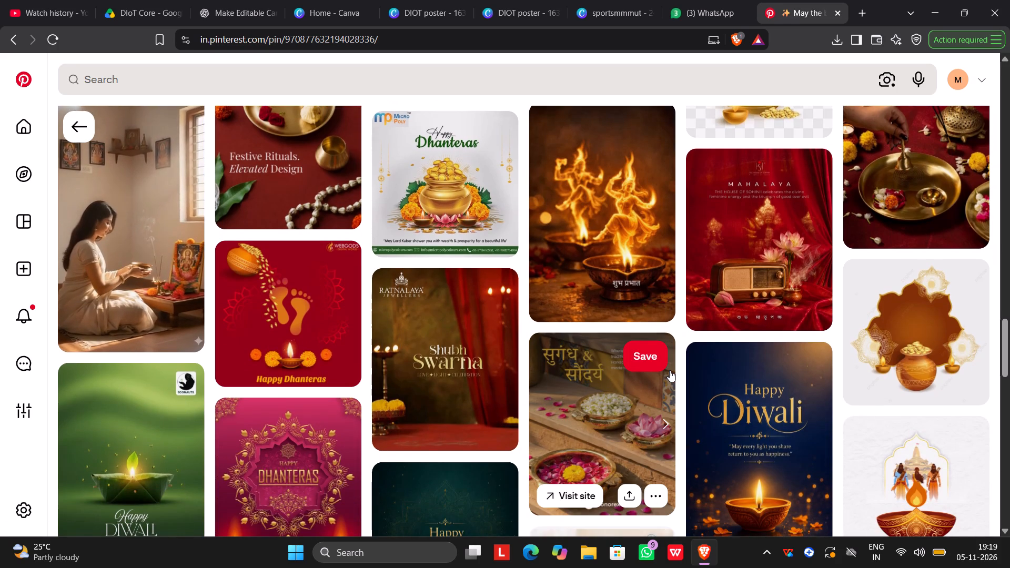
pyautogui.scroll(2, 670, 370)
pyautogui.scroll(-2, 670, 370)
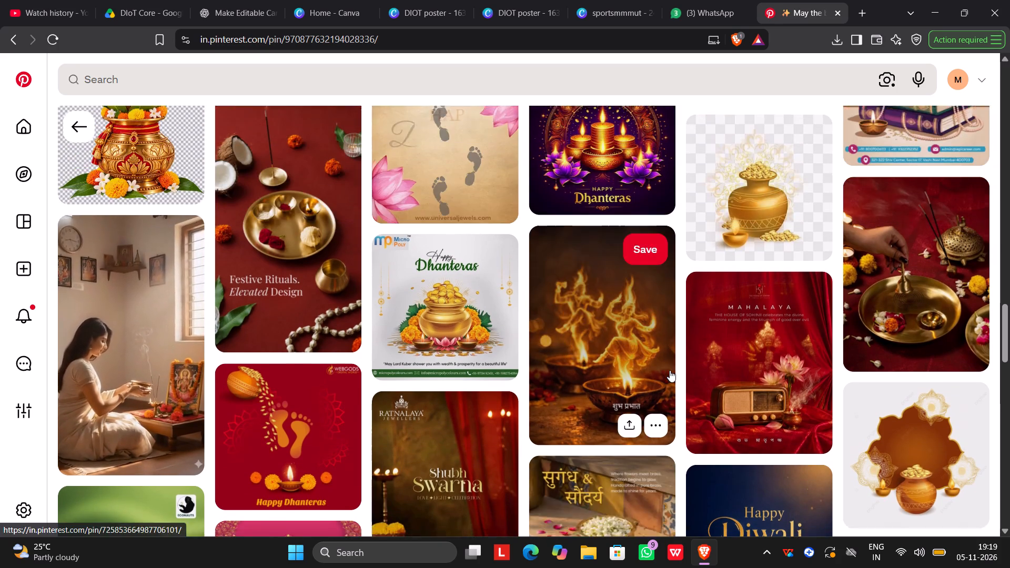
pyautogui.scroll(-7, 670, 370)
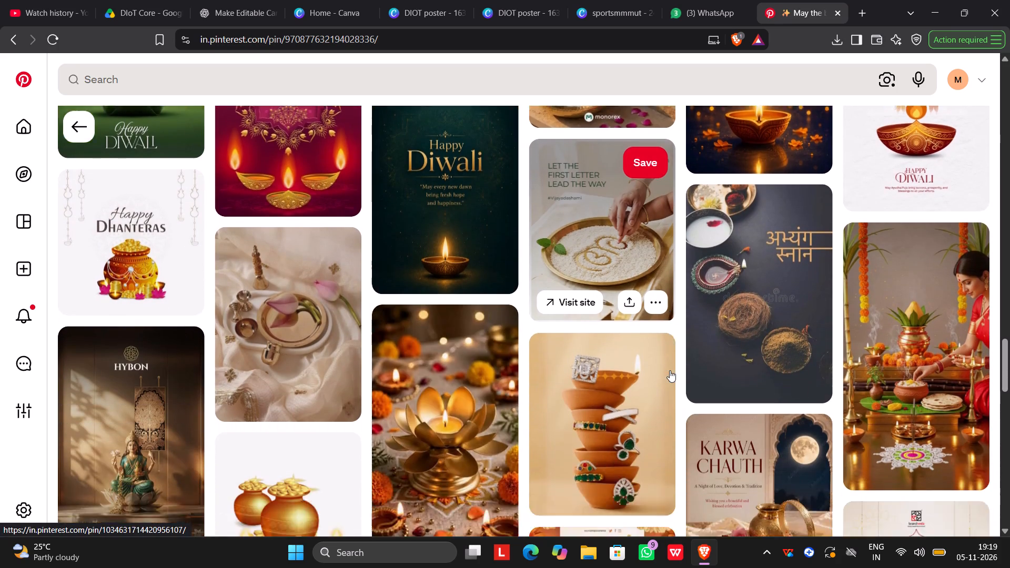
pyautogui.scroll(-2, 670, 370)
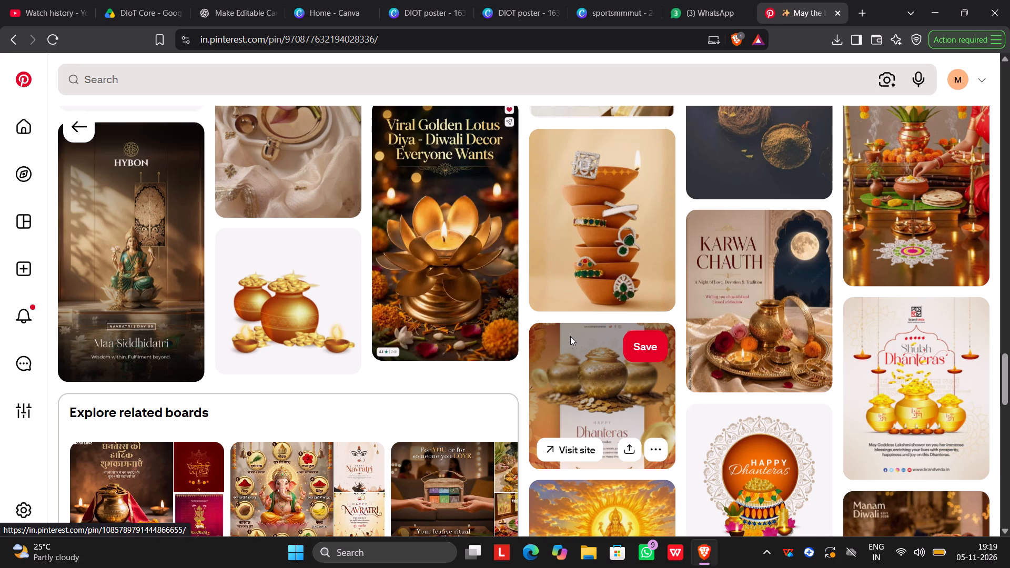
pyautogui.scroll(-5, 570, 336)
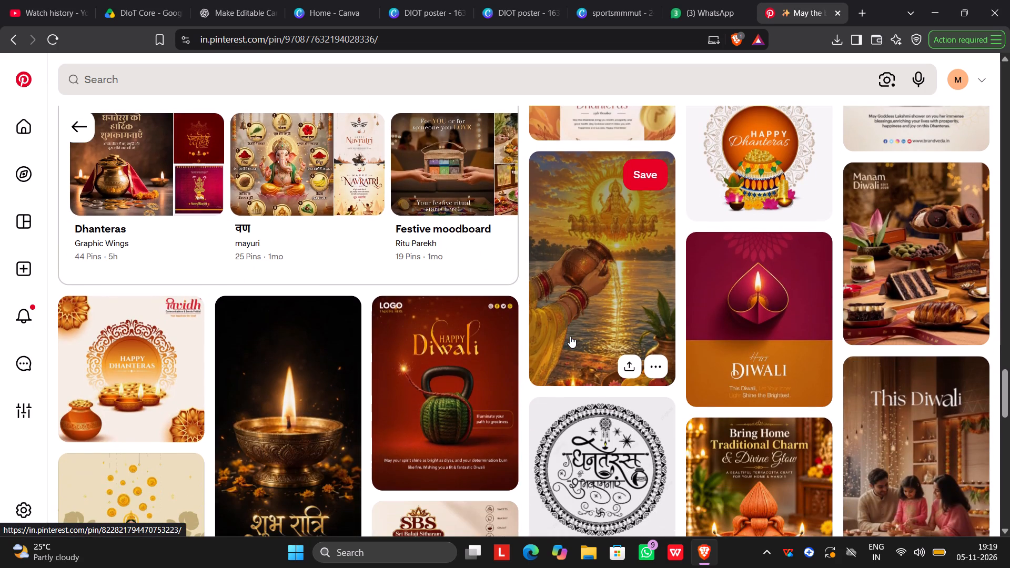
pyautogui.scroll(-3, 570, 336)
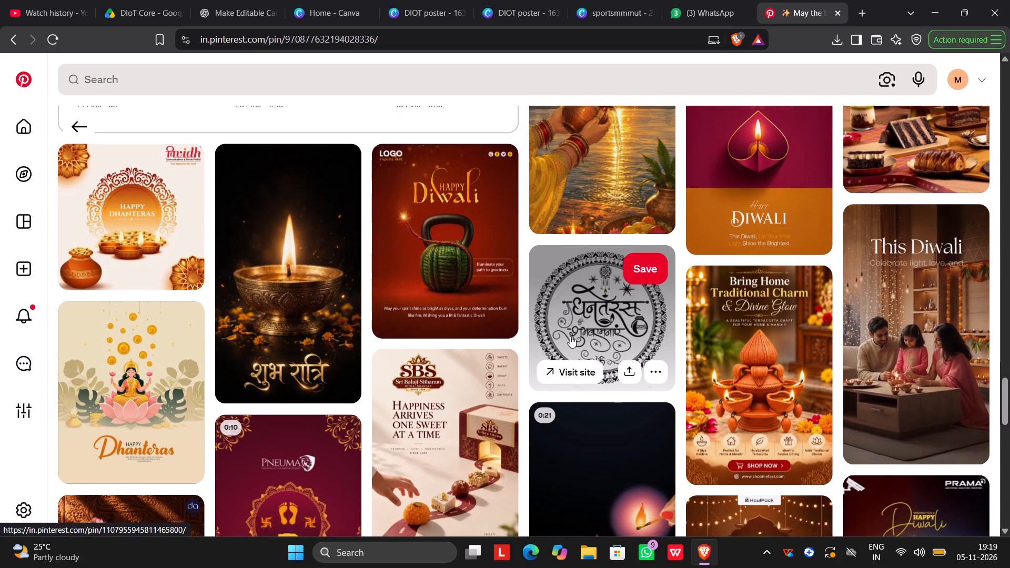
pyautogui.scroll(-1, 570, 336)
pyautogui.scroll(3, 570, 336)
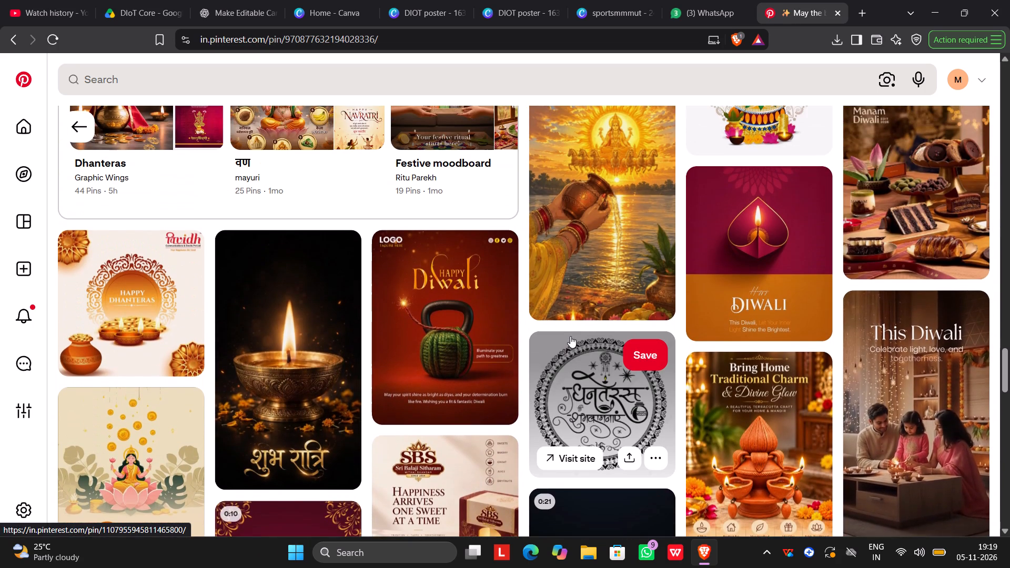
pyautogui.scroll(-6, 570, 336)
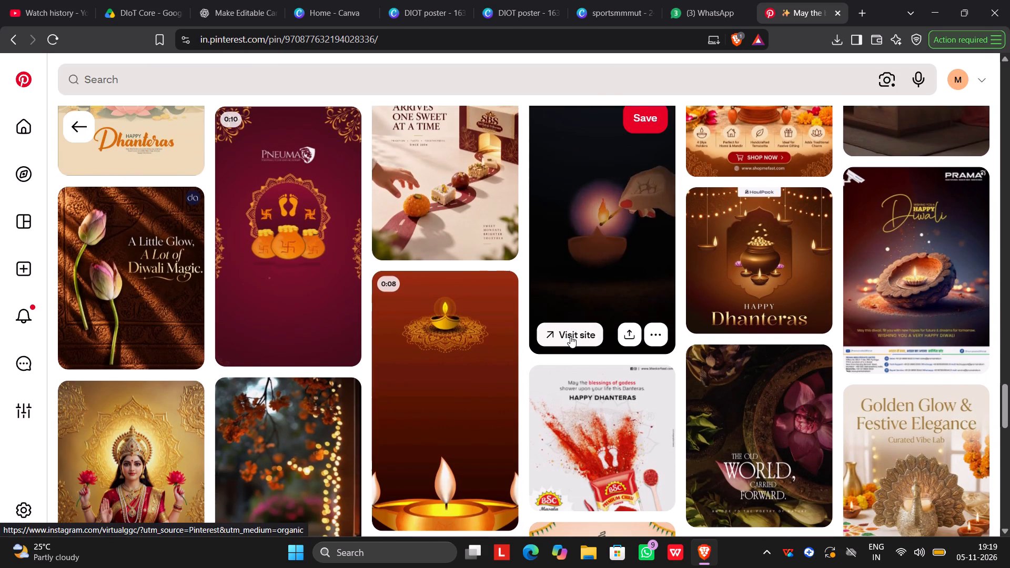
pyautogui.scroll(-6, 570, 336)
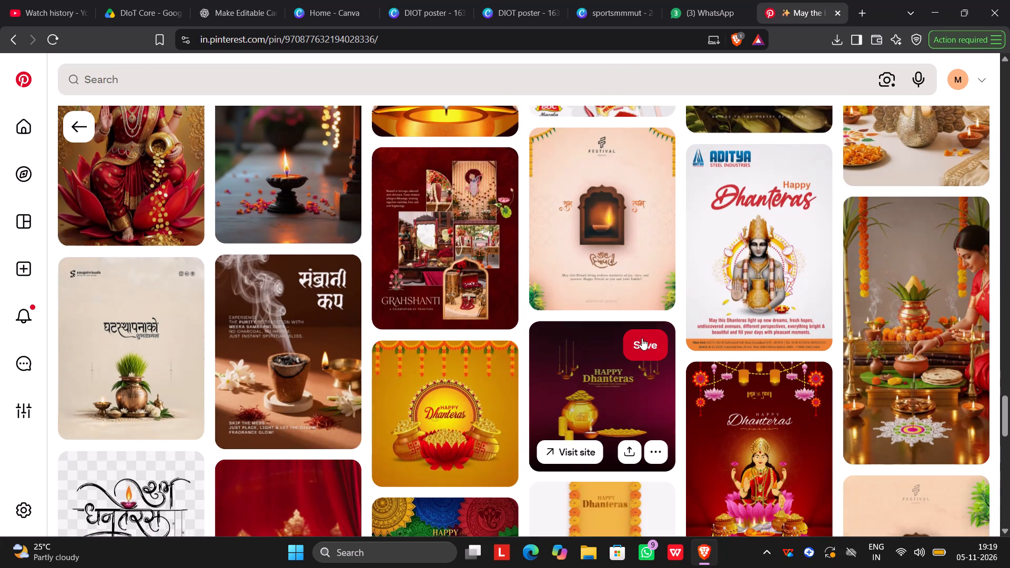
# Review the same related pins again, back towards the Sreedhareeyam design, to compare Dhanteras references for the poster.
pyautogui.scroll(14, 642, 338)
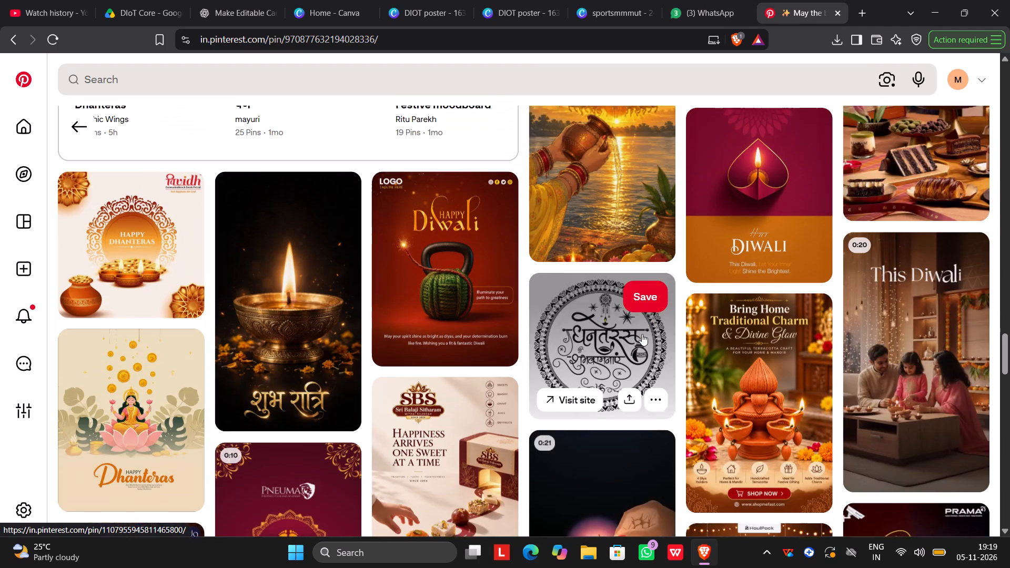
pyautogui.scroll(20, 642, 334)
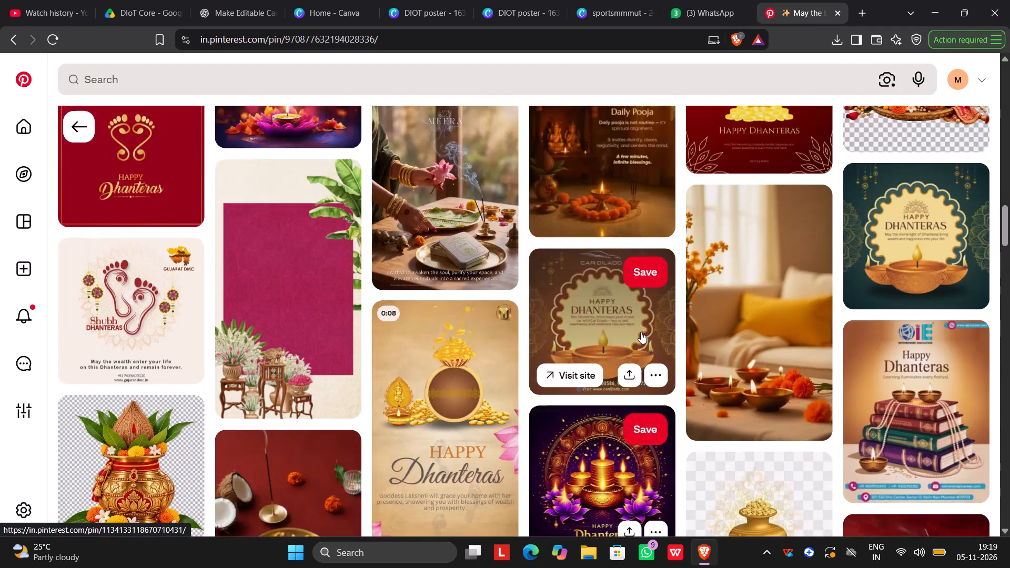
pyautogui.scroll(11, 641, 332)
pyautogui.scroll(-5, 641, 331)
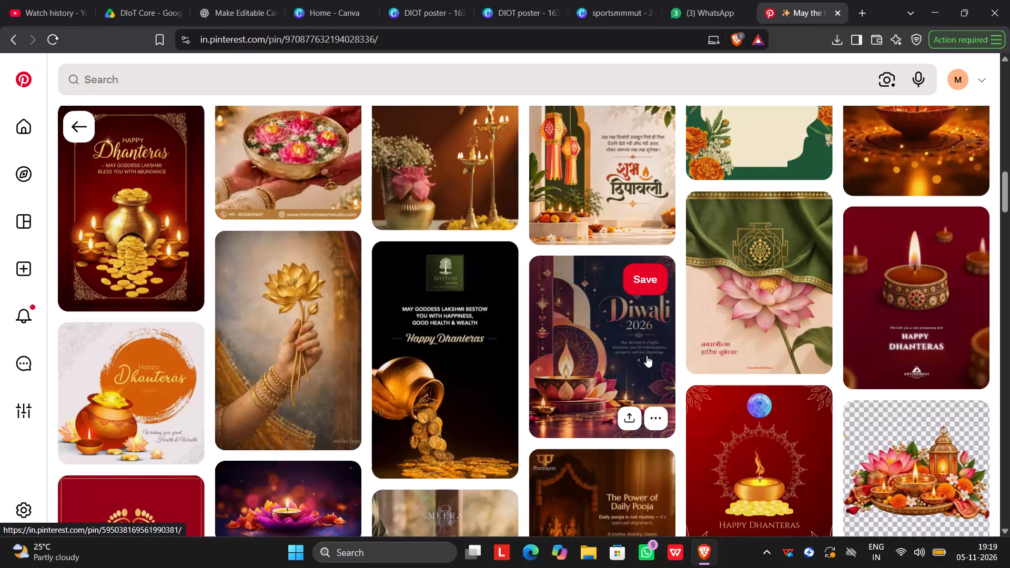
pyautogui.scroll(5, 647, 357)
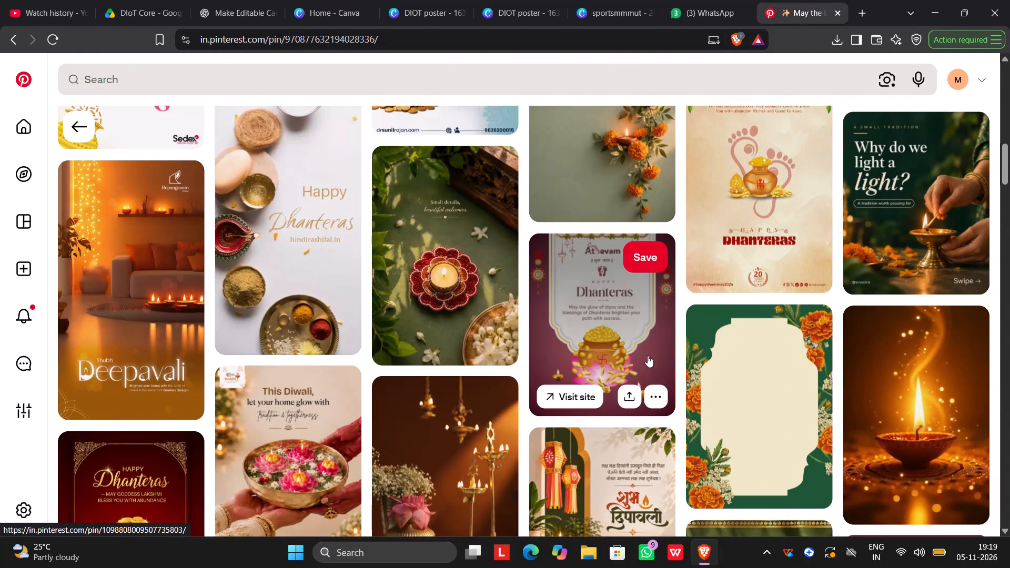
pyautogui.scroll(10, 648, 356)
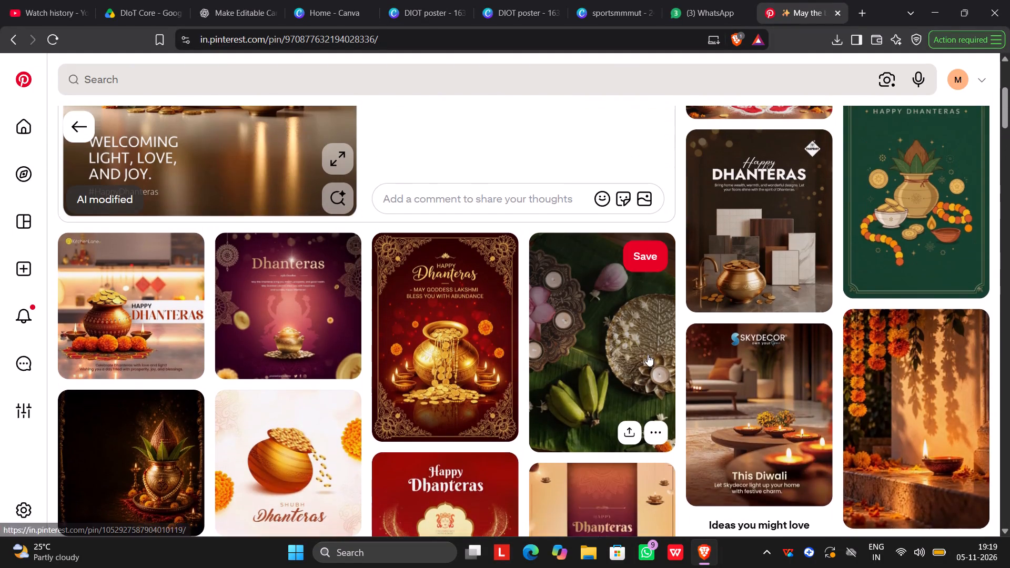
# Download the Sreedhareeyam "Welcoming light, love, and joy" pin image as a JPG into the Downloads folder.
pyautogui.scroll(5, 648, 354)
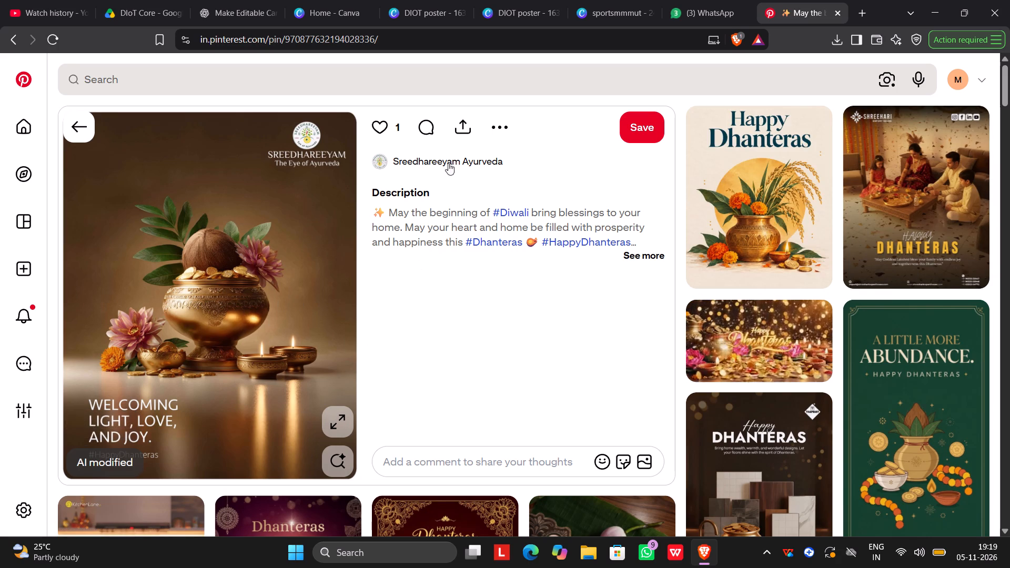
pyautogui.scroll(3, 362, 207)
pyautogui.click(491, 132)
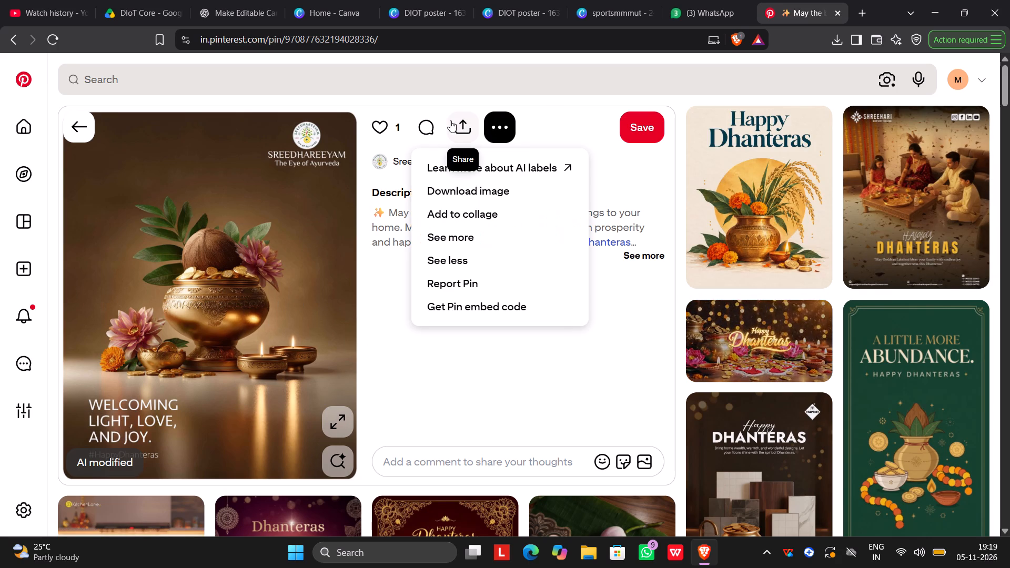
pyautogui.click(488, 185)
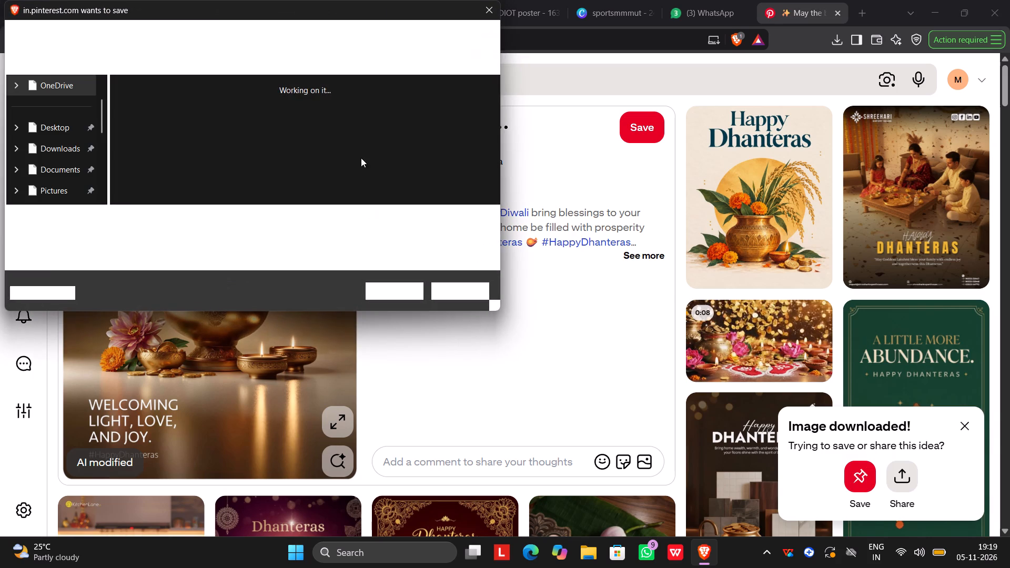
pyautogui.click(90, 153)
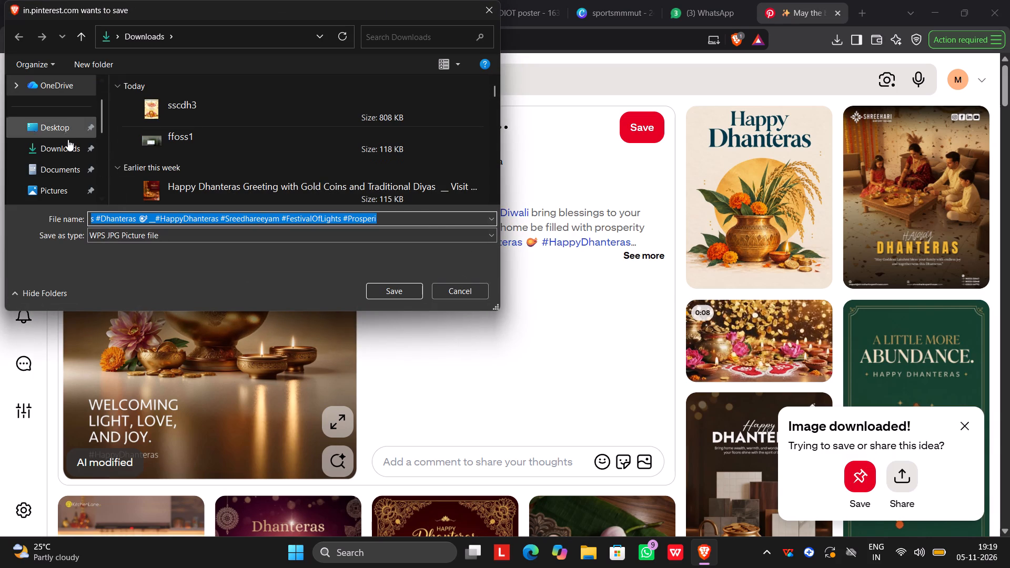
pyautogui.click(65, 145)
pyautogui.click(411, 292)
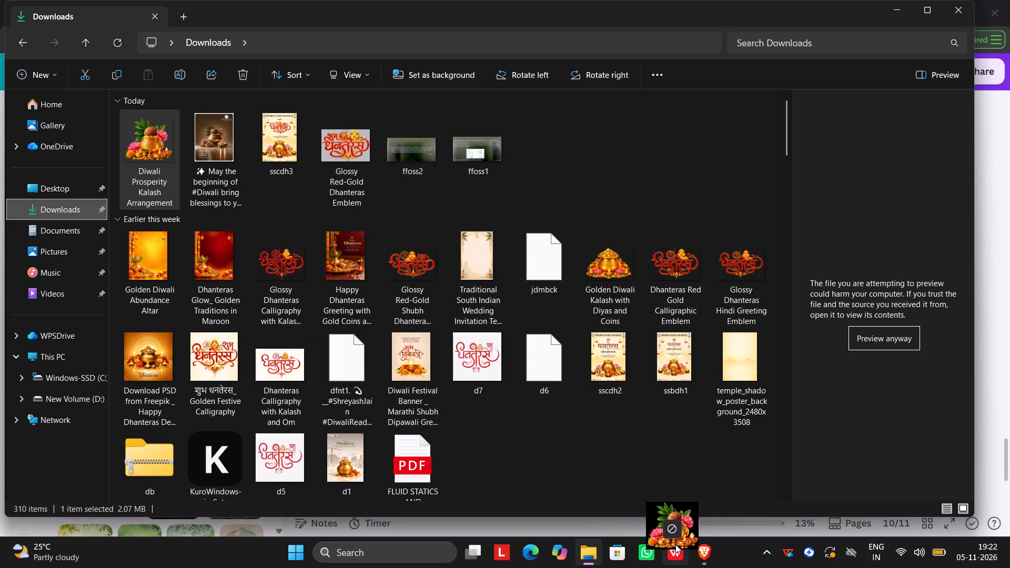
pyautogui.moveTo(675, 544); pyautogui.dragTo(677, 546)
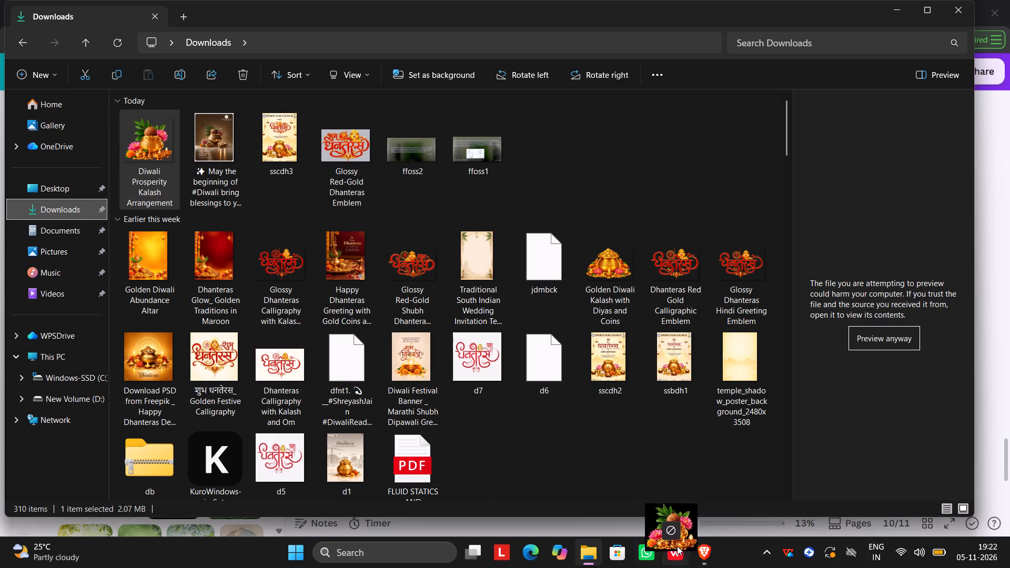
pyautogui.moveTo(677, 546); pyautogui.dragTo(639, 261)
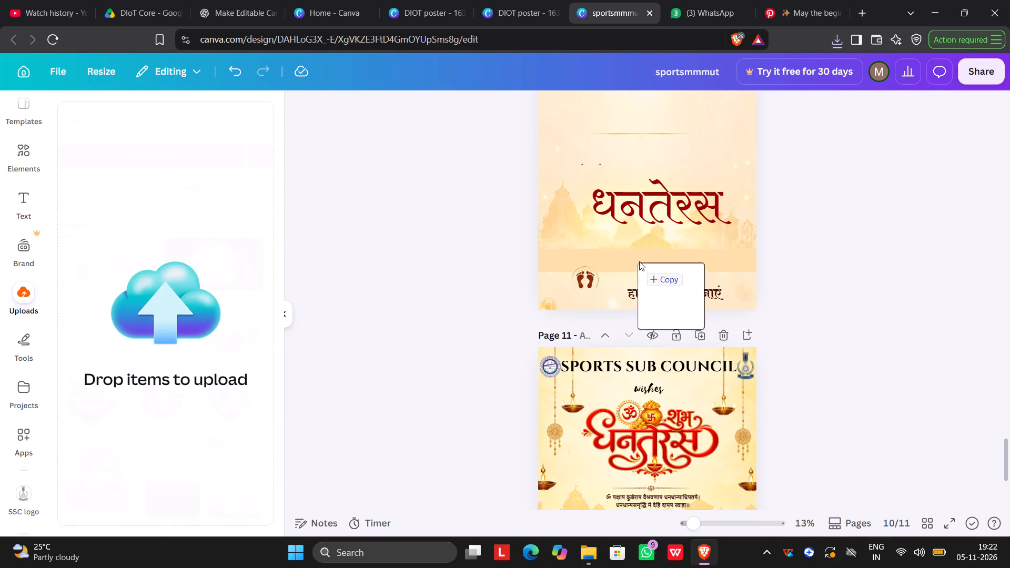
pyautogui.moveTo(639, 261); pyautogui.dragTo(658, 215)
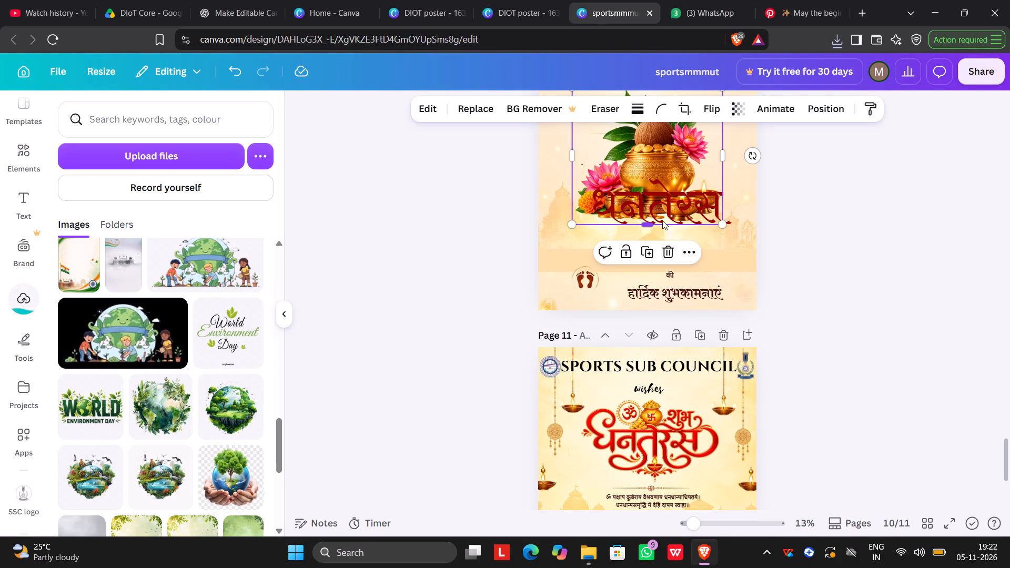
# Move the new coconut kalash image from page 10 onto the Sports Sub Council poster on page 11.
pyautogui.scroll(1, 670, 216)
pyautogui.moveTo(679, 240); pyautogui.dragTo(689, 318)
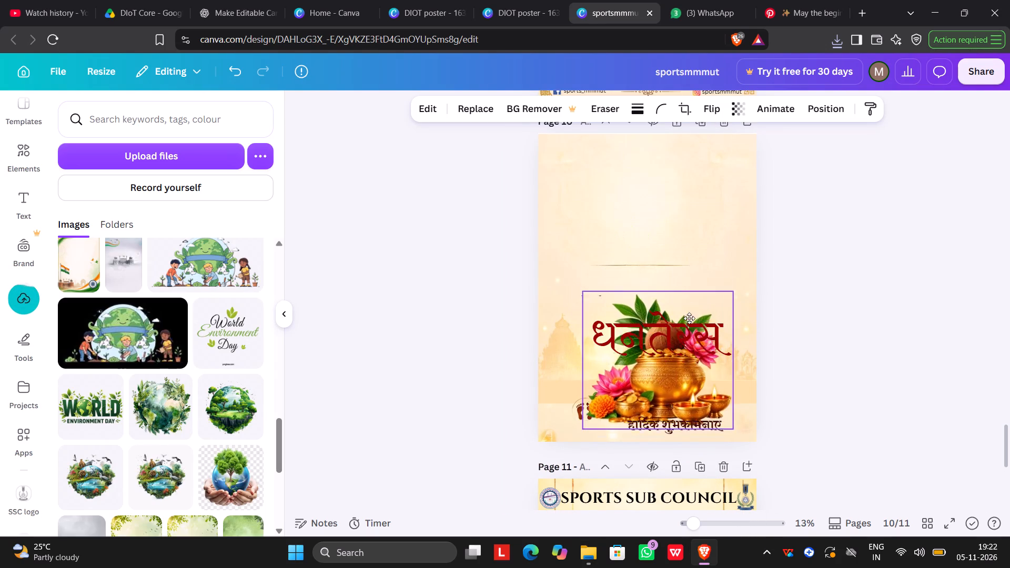
pyautogui.moveTo(689, 318); pyautogui.dragTo(721, 507)
pyautogui.scroll(-6, 719, 500)
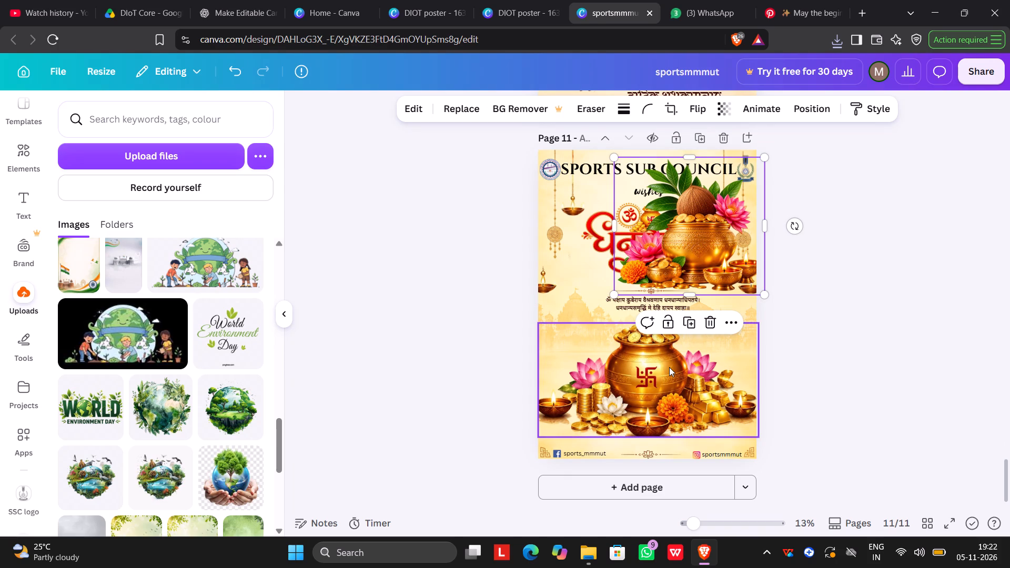
# Move the existing swastika kalash artwork from the bottom of page 11 onto page 10.
pyautogui.moveTo(669, 367); pyautogui.dragTo(632, 55)
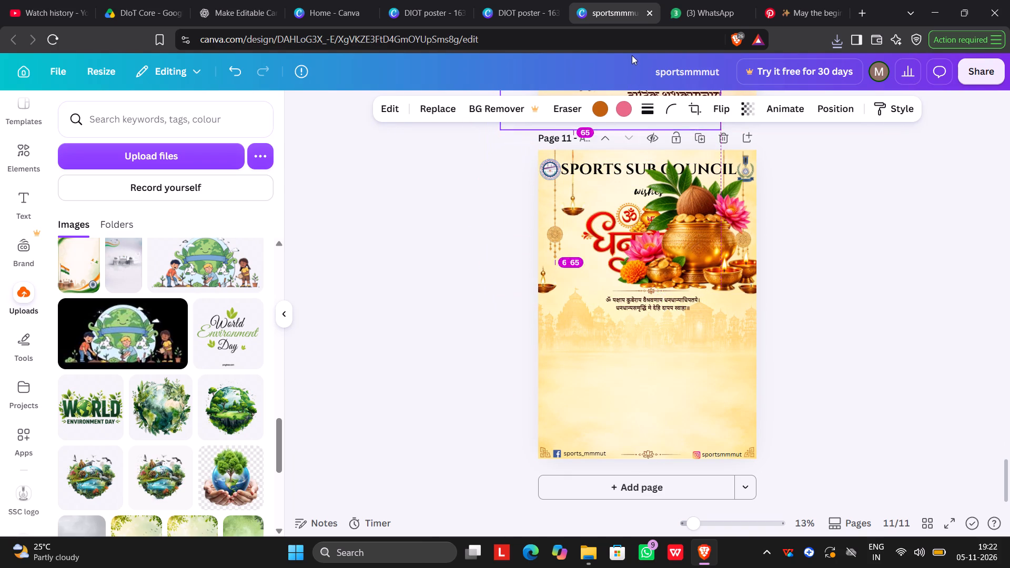
pyautogui.moveTo(632, 55); pyautogui.dragTo(632, 55)
pyautogui.scroll(3, 612, 222)
pyautogui.moveTo(614, 240); pyautogui.dragTo(621, 194)
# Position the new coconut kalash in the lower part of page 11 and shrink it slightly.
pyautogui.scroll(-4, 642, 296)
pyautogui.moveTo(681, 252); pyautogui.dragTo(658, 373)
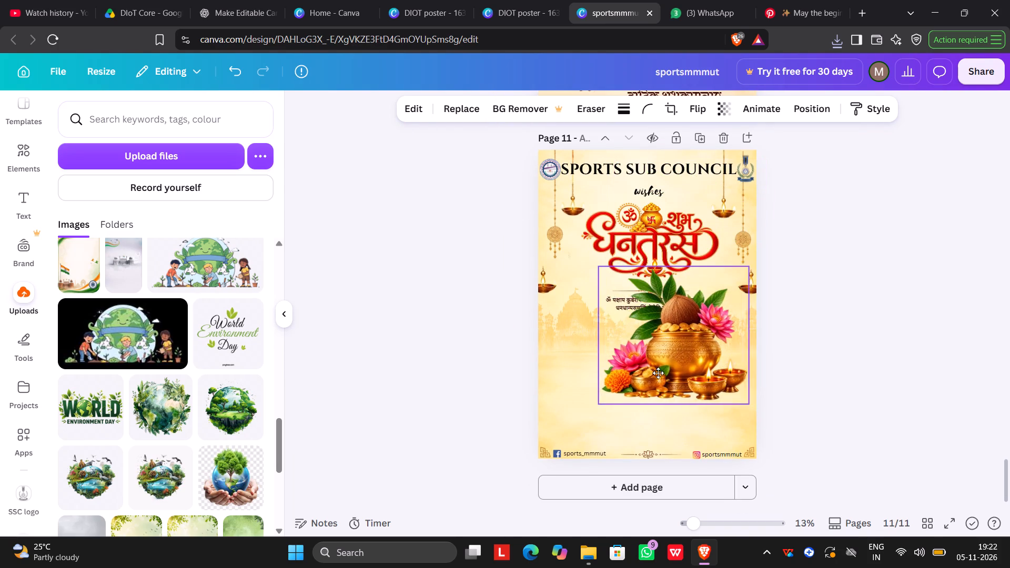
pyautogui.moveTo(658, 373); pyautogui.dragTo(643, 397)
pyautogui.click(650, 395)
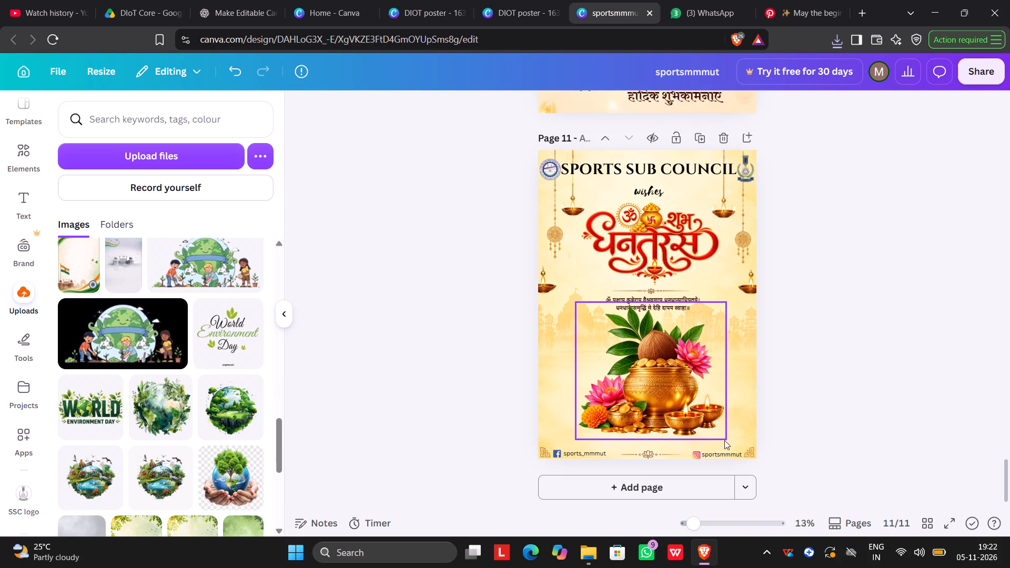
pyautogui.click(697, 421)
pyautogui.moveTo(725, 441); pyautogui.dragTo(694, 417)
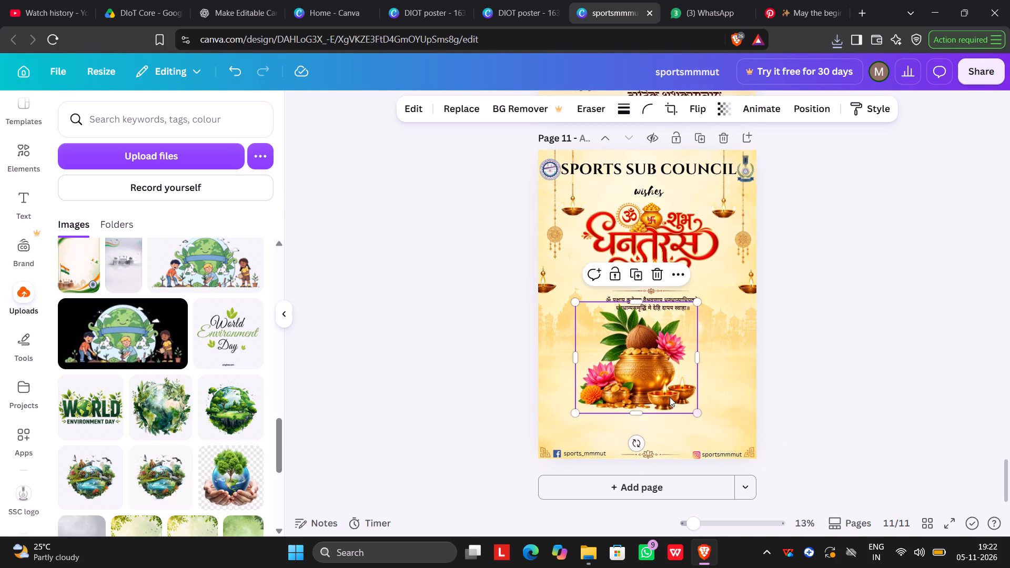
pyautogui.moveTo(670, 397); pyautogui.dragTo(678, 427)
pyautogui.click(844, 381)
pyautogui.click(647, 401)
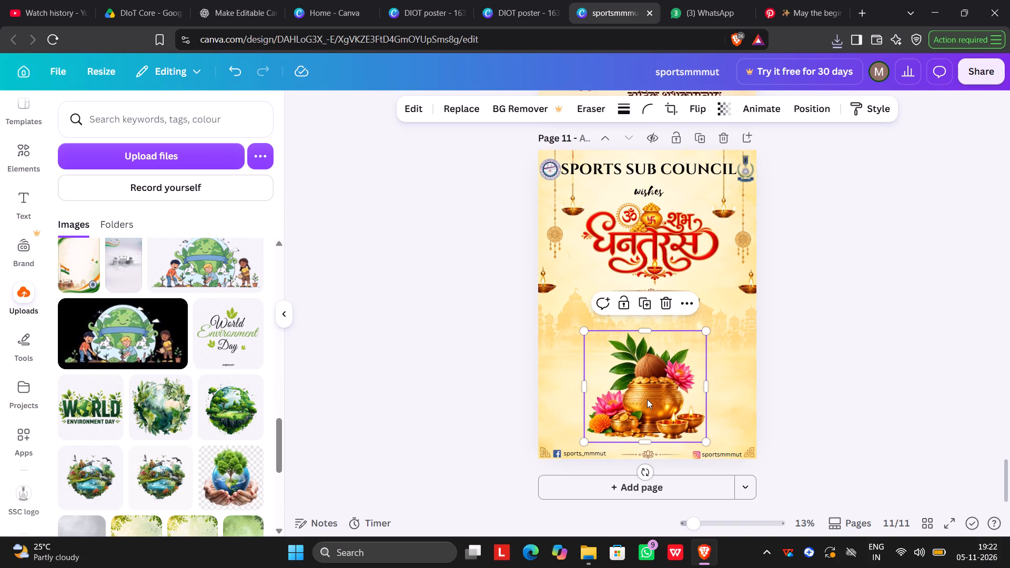
# Enlarge the coconut kalash on page 11 and centre it between the Sanskrit verse and the social handles.
pyautogui.moveTo(706, 440); pyautogui.dragTo(764, 452)
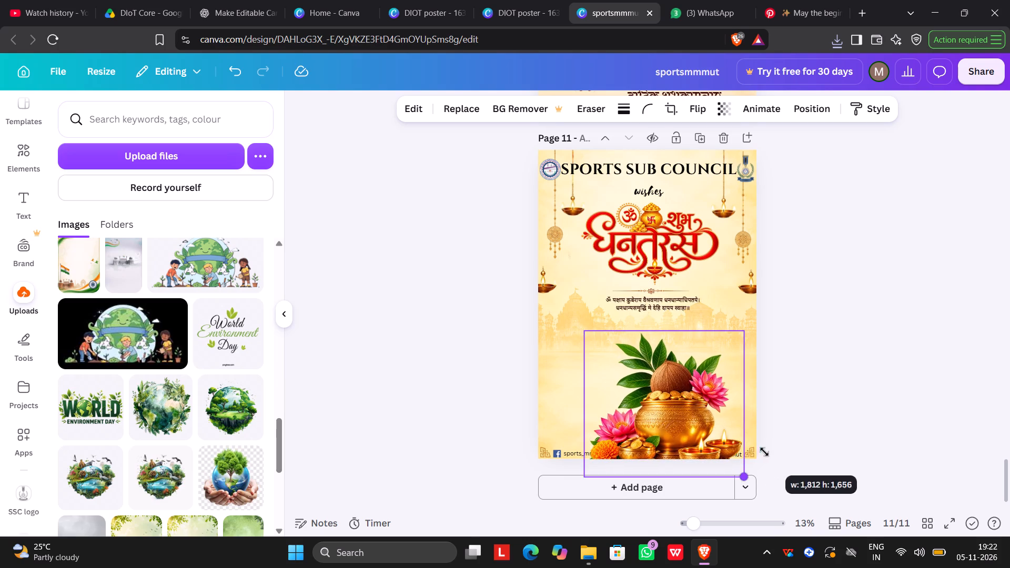
pyautogui.moveTo(764, 452); pyautogui.dragTo(762, 451)
pyautogui.moveTo(694, 407); pyautogui.dragTo(665, 377)
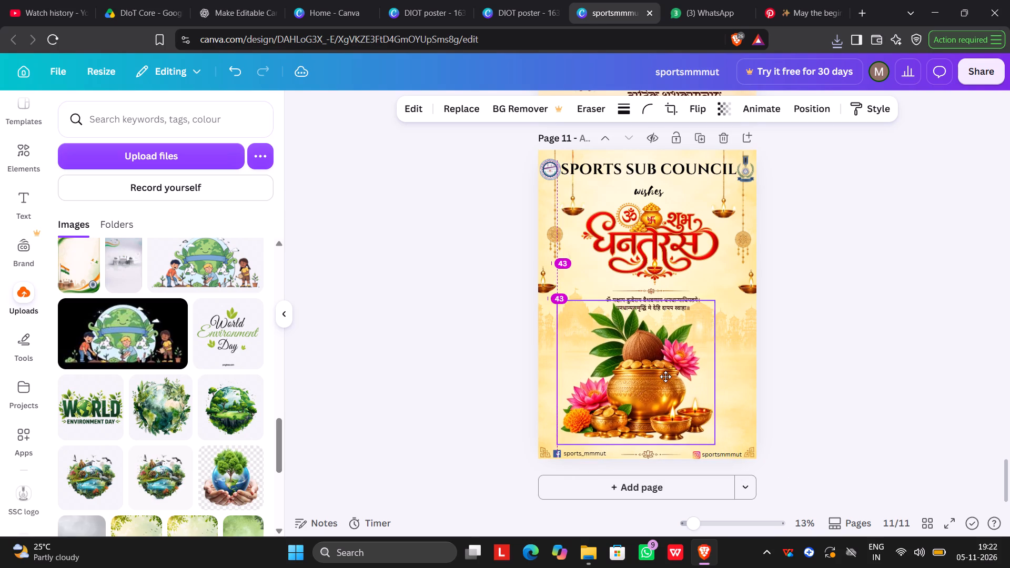
pyautogui.moveTo(665, 377); pyautogui.dragTo(659, 380)
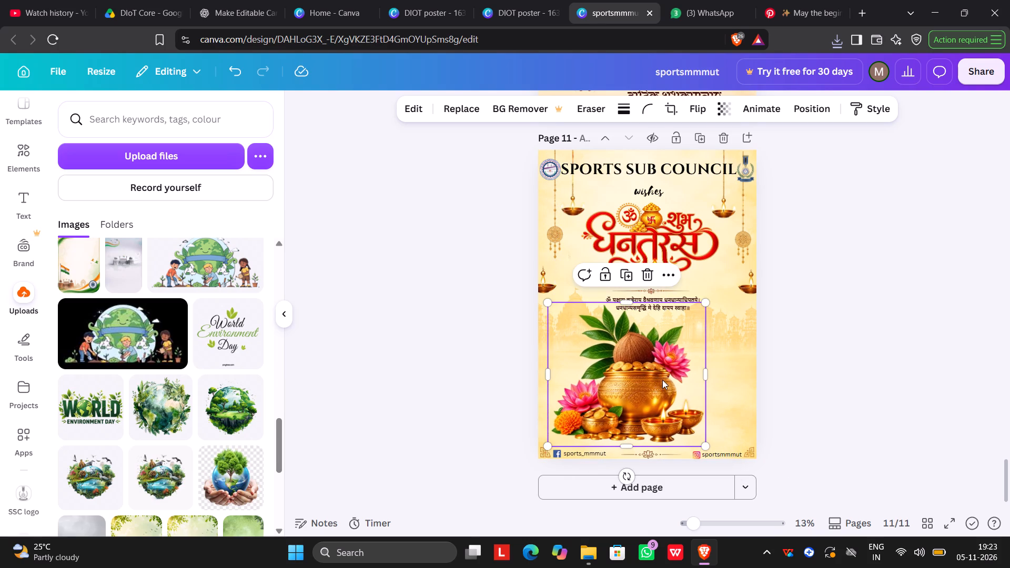
pyautogui.moveTo(704, 446); pyautogui.dragTo(693, 431)
pyautogui.moveTo(668, 397); pyautogui.dragTo(689, 404)
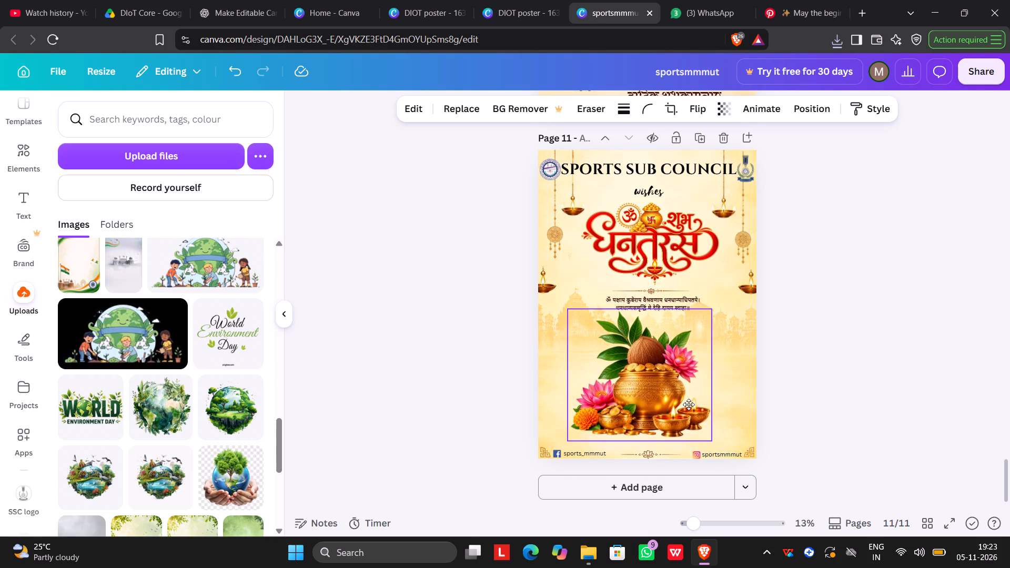
pyautogui.moveTo(689, 404); pyautogui.dragTo(698, 407)
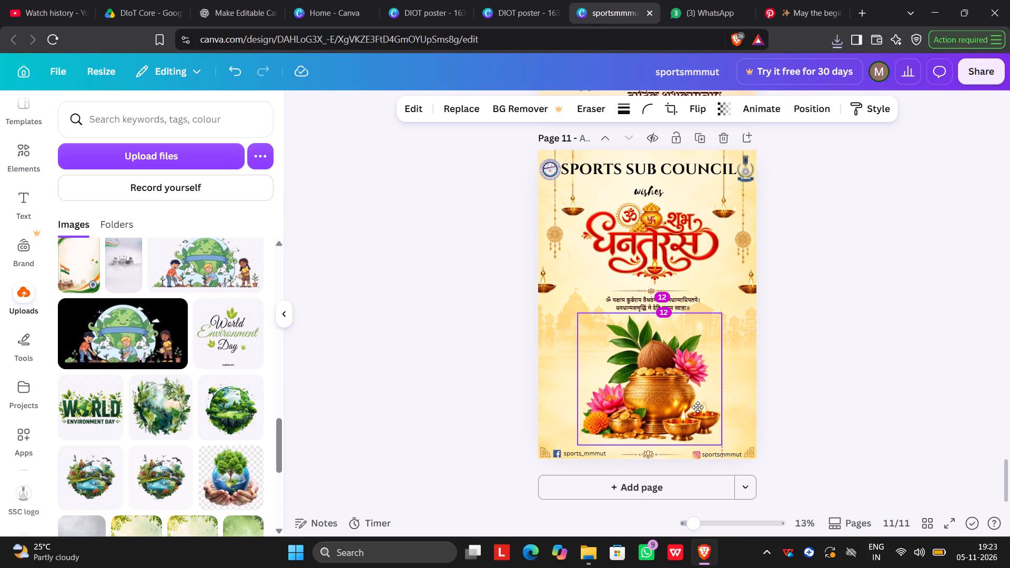
pyautogui.moveTo(698, 407); pyautogui.dragTo(696, 407)
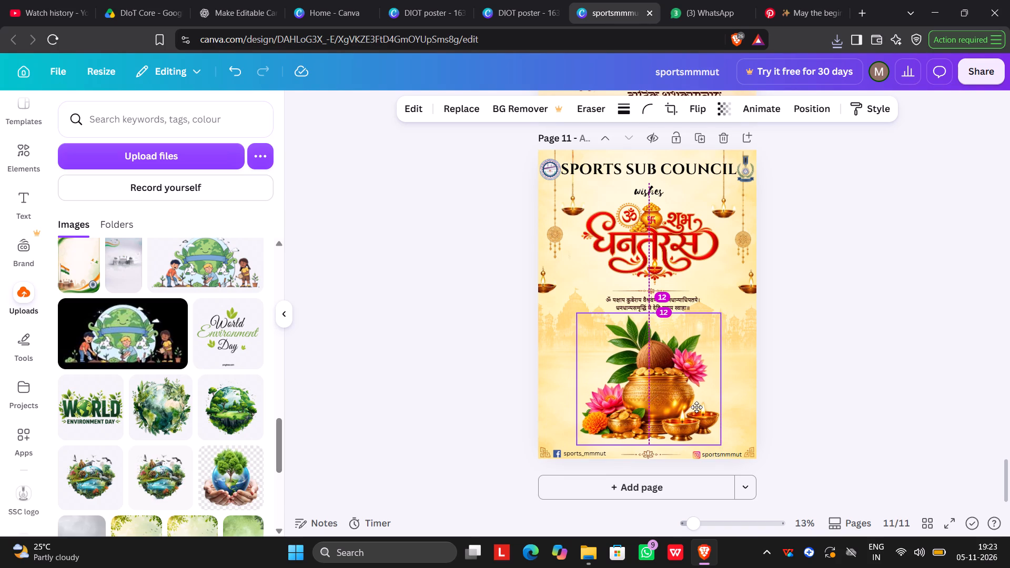
pyautogui.moveTo(696, 407); pyautogui.dragTo(695, 407)
pyautogui.click(866, 384)
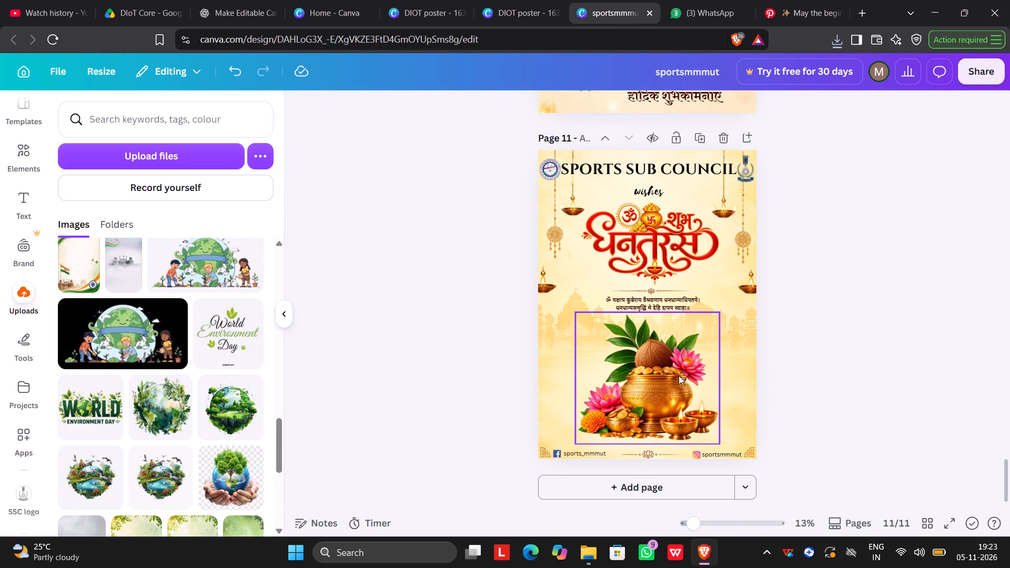
# Move the coconut kalash off page 11 into the upper half of page 10.
pyautogui.moveTo(679, 376); pyautogui.dragTo(701, 149)
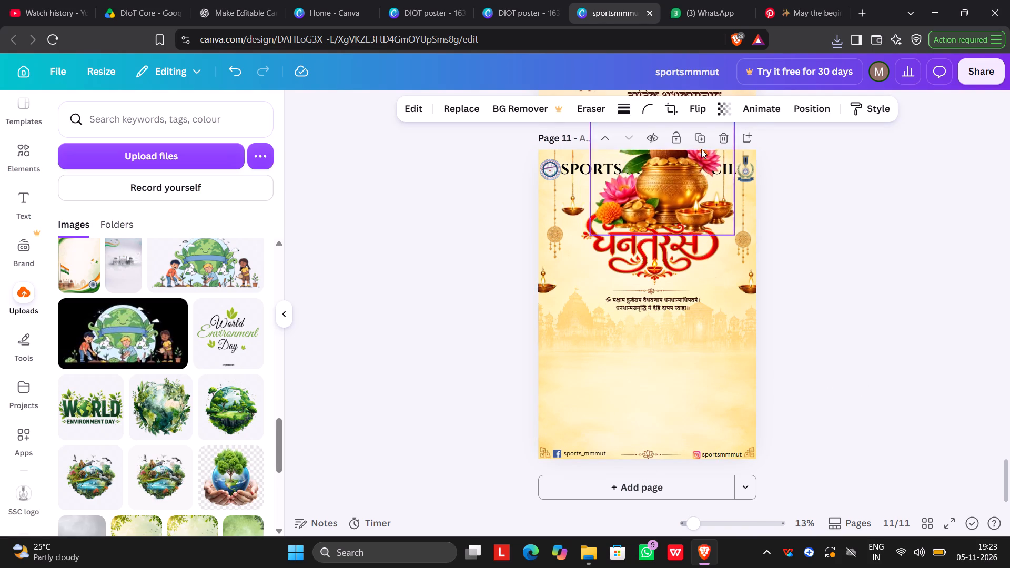
pyautogui.moveTo(701, 149); pyautogui.dragTo(706, 48)
pyautogui.scroll(4, 703, 161)
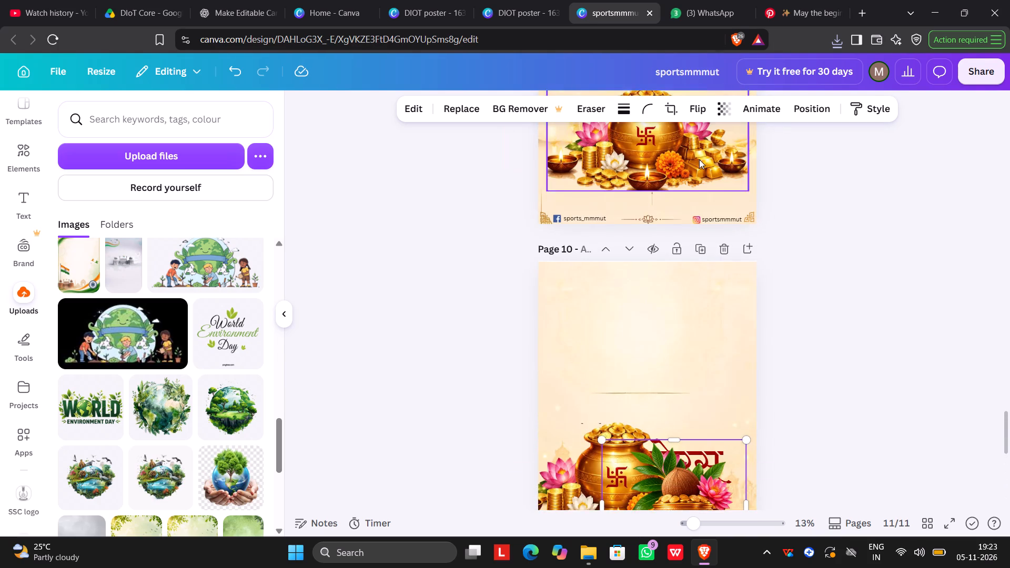
pyautogui.moveTo(675, 481); pyautogui.dragTo(656, 327)
pyautogui.scroll(-3, 655, 326)
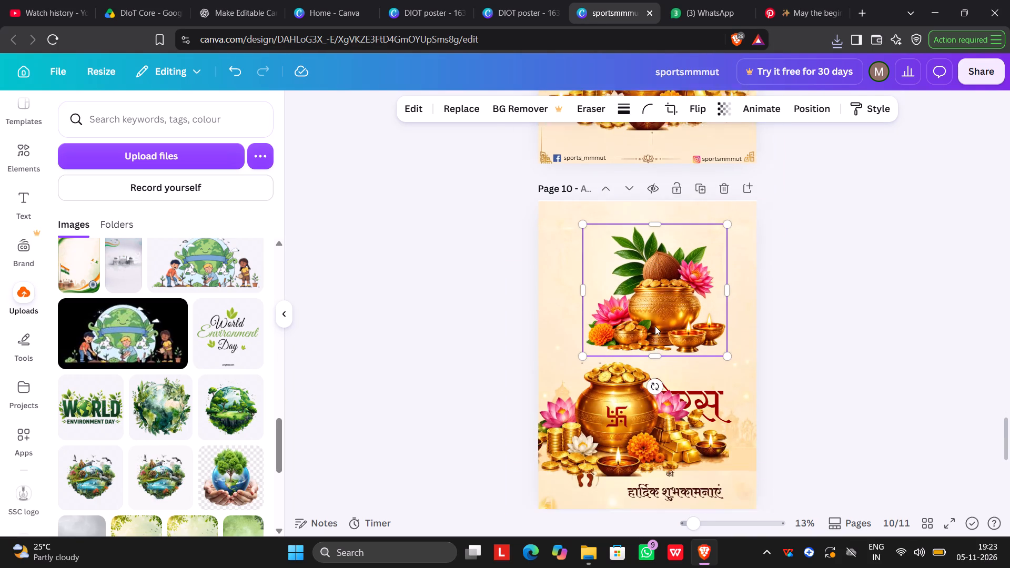
pyautogui.scroll(-3, 655, 326)
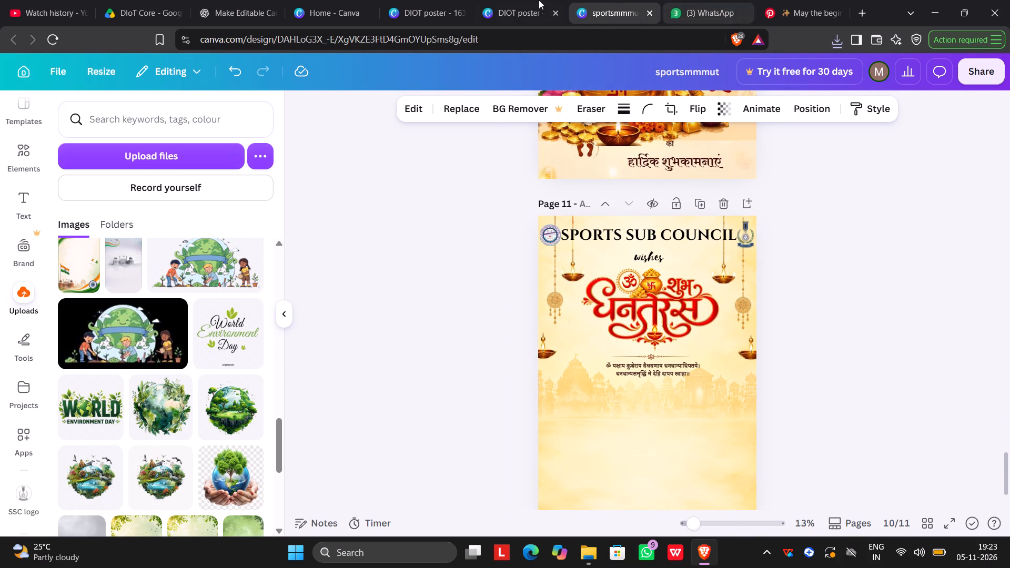
# Switch to Pinterest, browse the related Dhanteras pins and open the DWS Jewellery pin with the coin pot, diya and pink lotus.
pyautogui.click(814, 1)
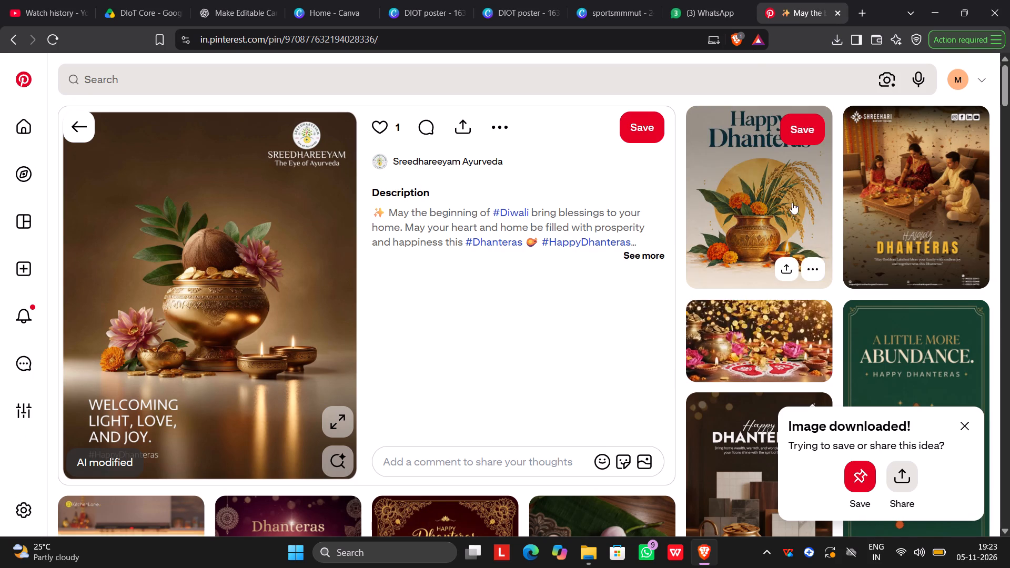
pyautogui.scroll(-3, 763, 221)
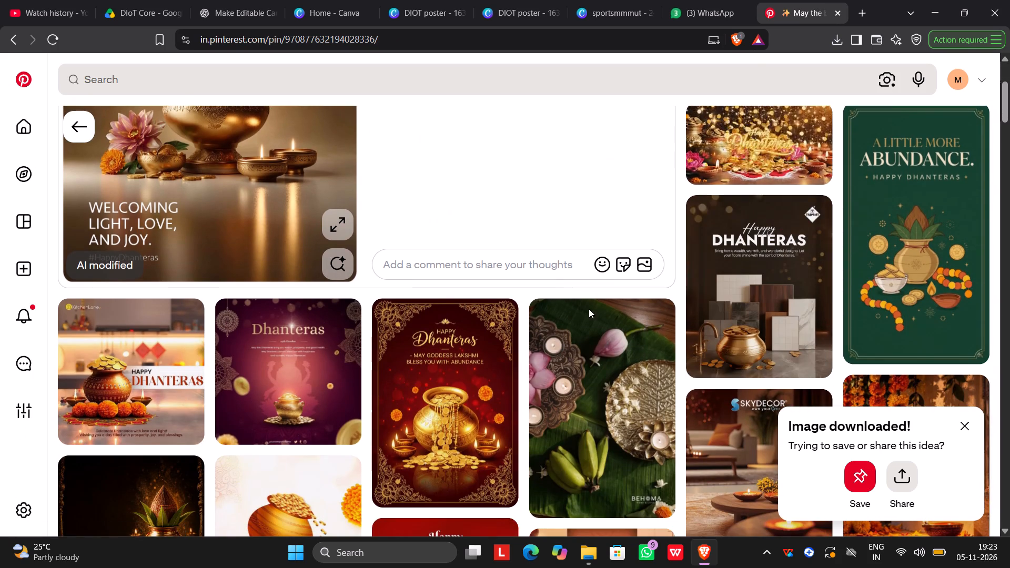
pyautogui.scroll(-2, 568, 326)
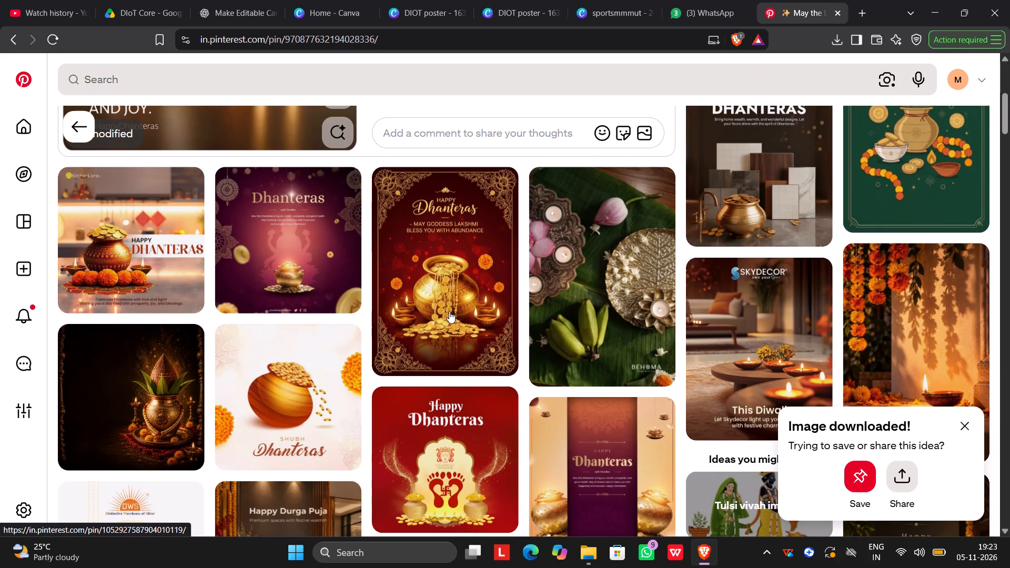
pyautogui.scroll(-1, 449, 311)
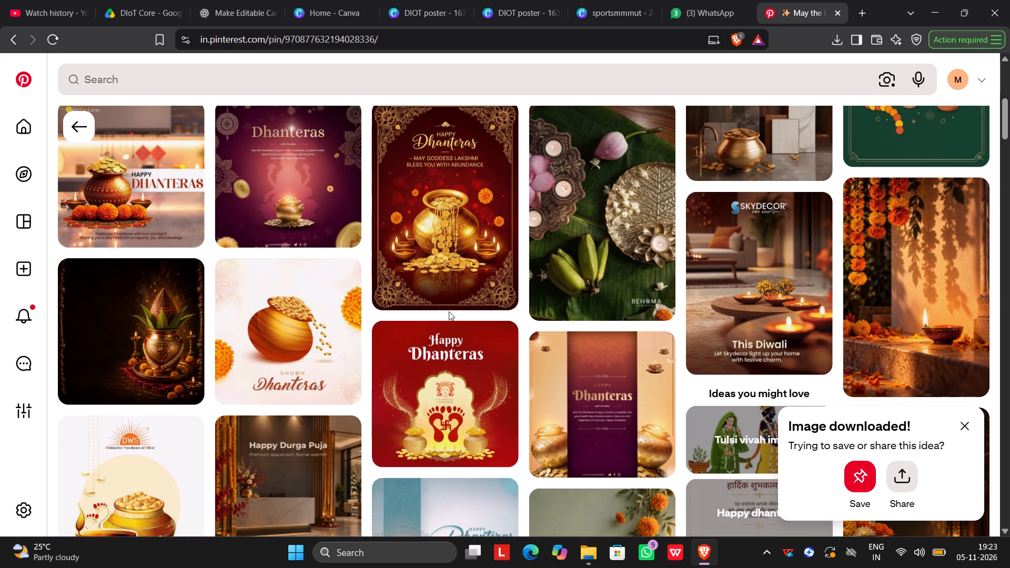
pyautogui.scroll(-2, 449, 311)
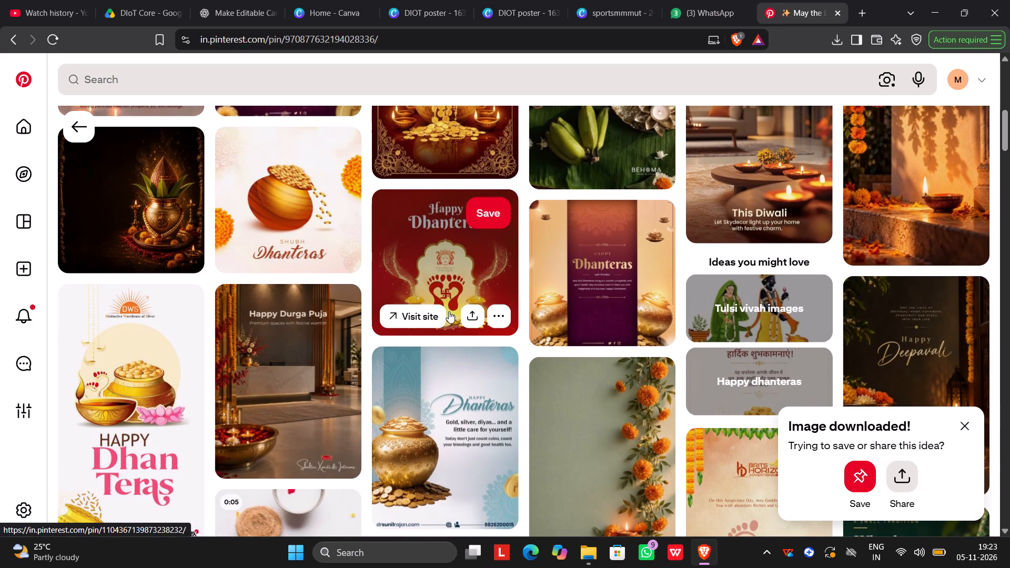
pyautogui.scroll(-3, 449, 311)
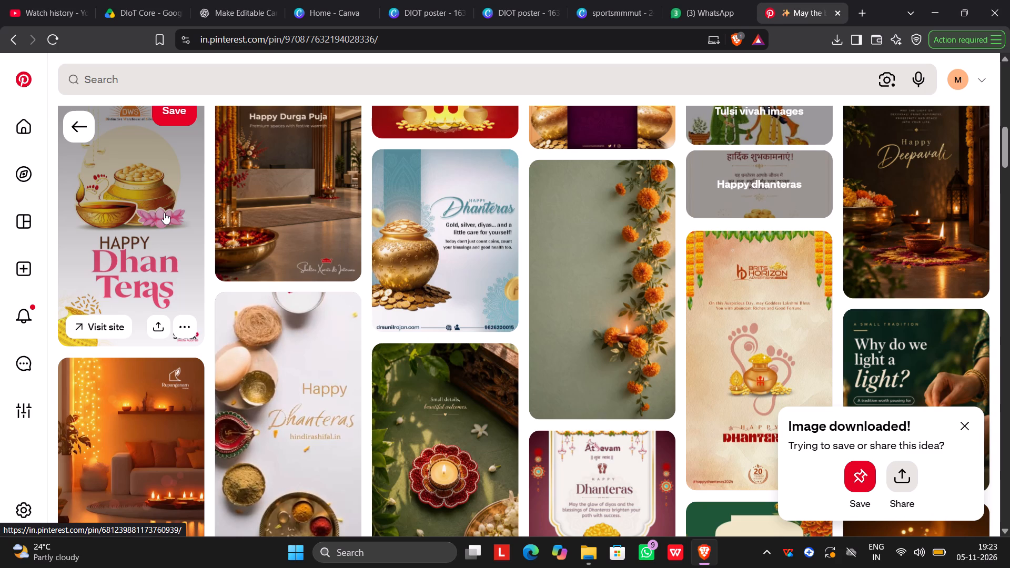
pyautogui.scroll(-1, 164, 212)
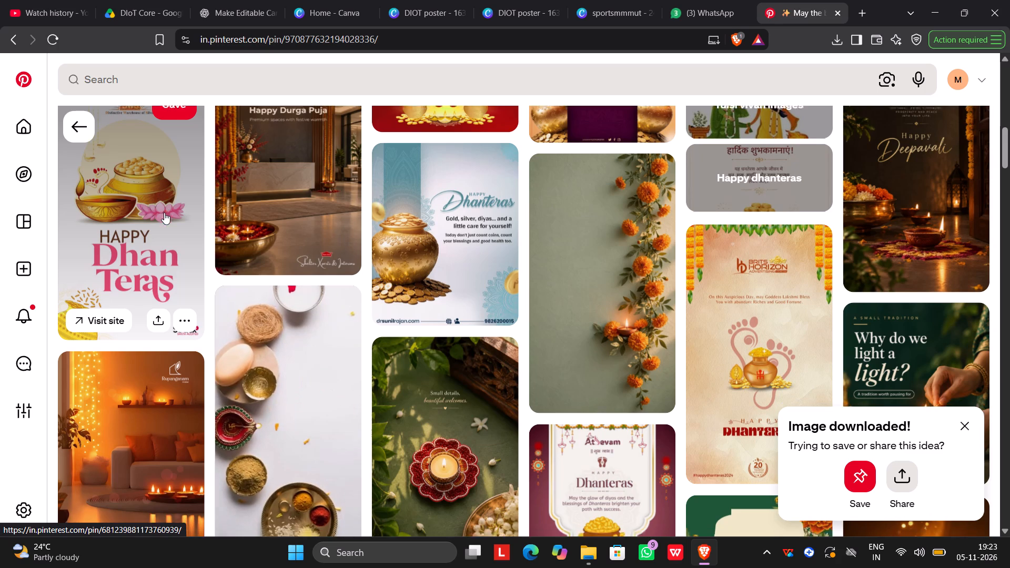
pyautogui.scroll(-4, 164, 212)
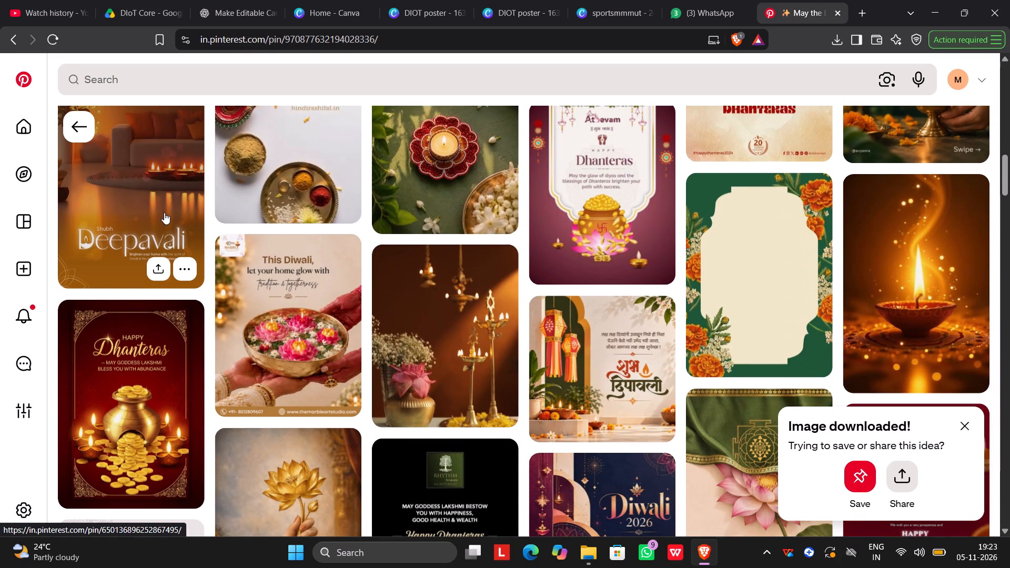
pyautogui.scroll(-2, 164, 212)
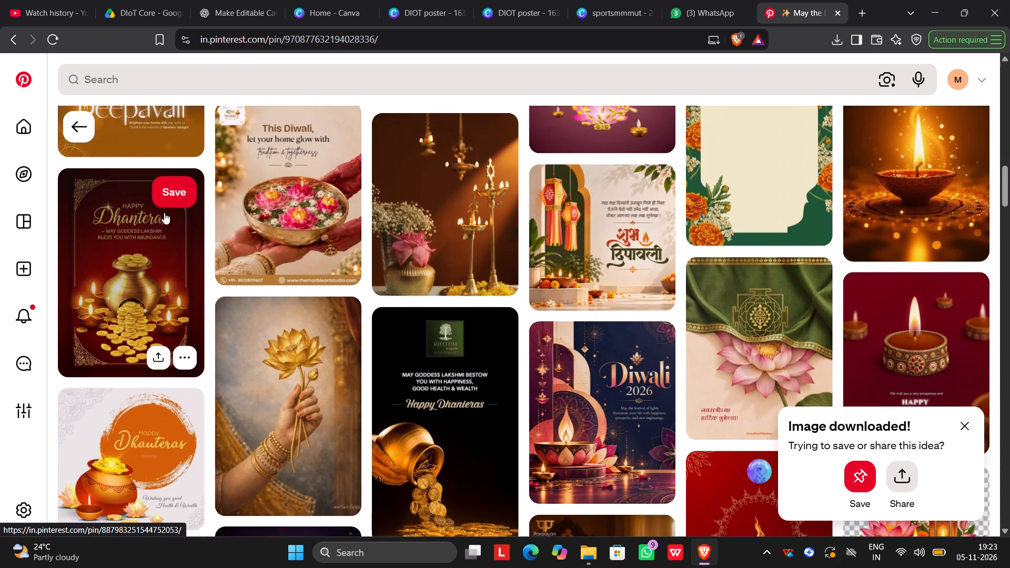
pyautogui.scroll(4, 164, 212)
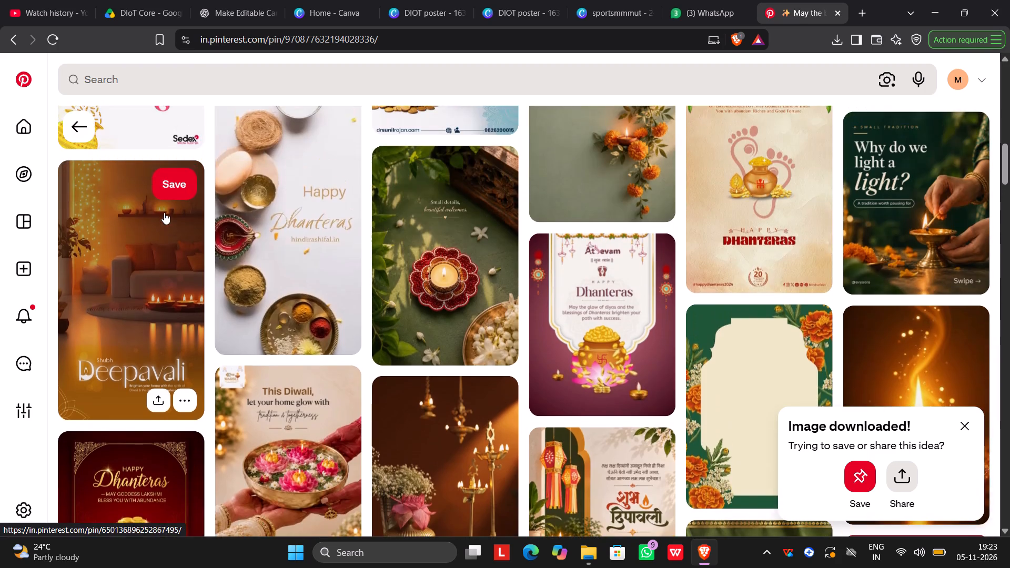
pyautogui.scroll(4, 164, 212)
pyautogui.click(147, 238)
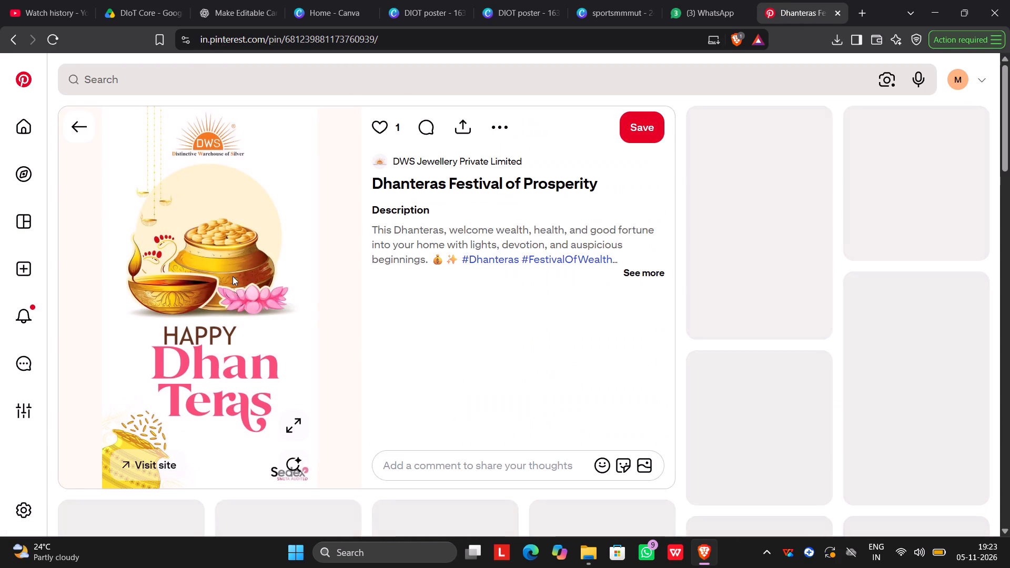
# Examine the pins related to the DWS Jewellery pin for other kalash or coin-pot artwork suited to the Dhanteras poster.
pyautogui.scroll(-2, 310, 312)
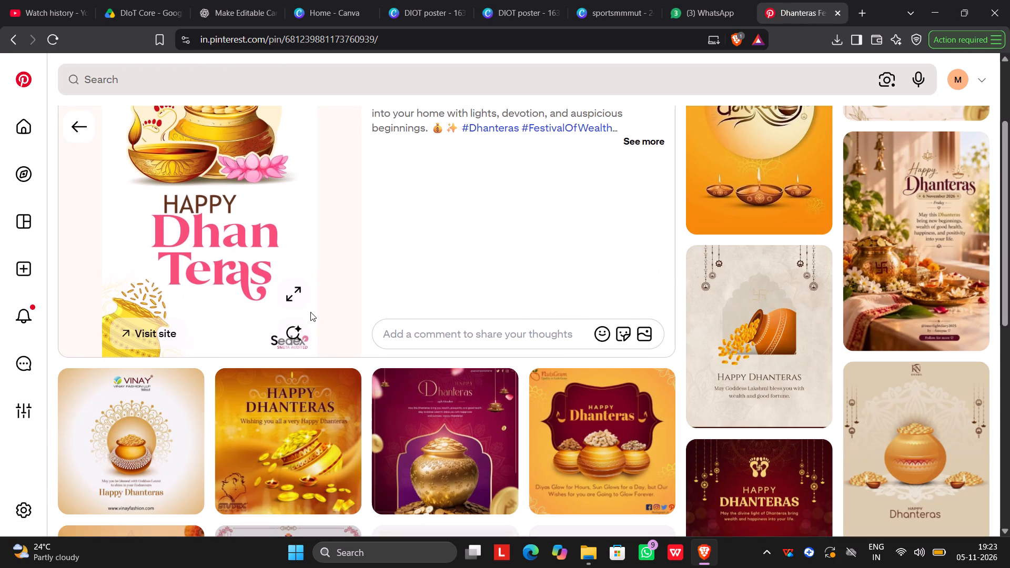
pyautogui.scroll(2, 834, 346)
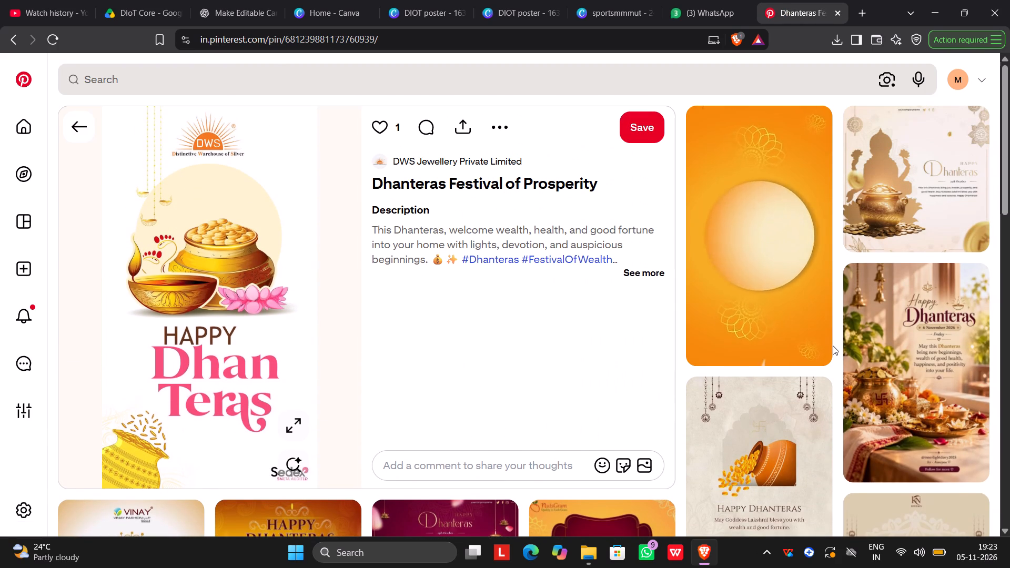
pyautogui.scroll(-5, 832, 346)
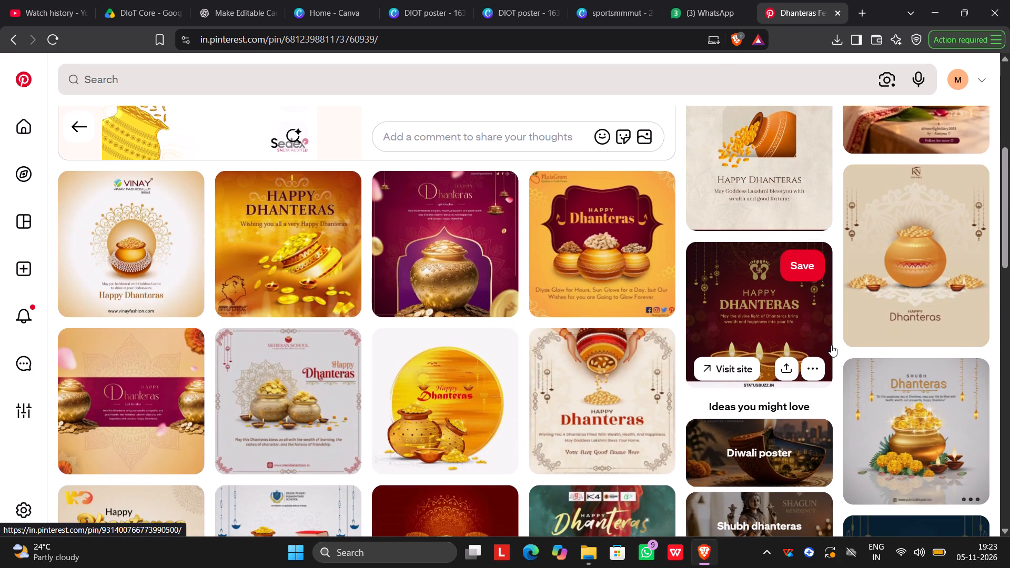
pyautogui.scroll(-4, 831, 345)
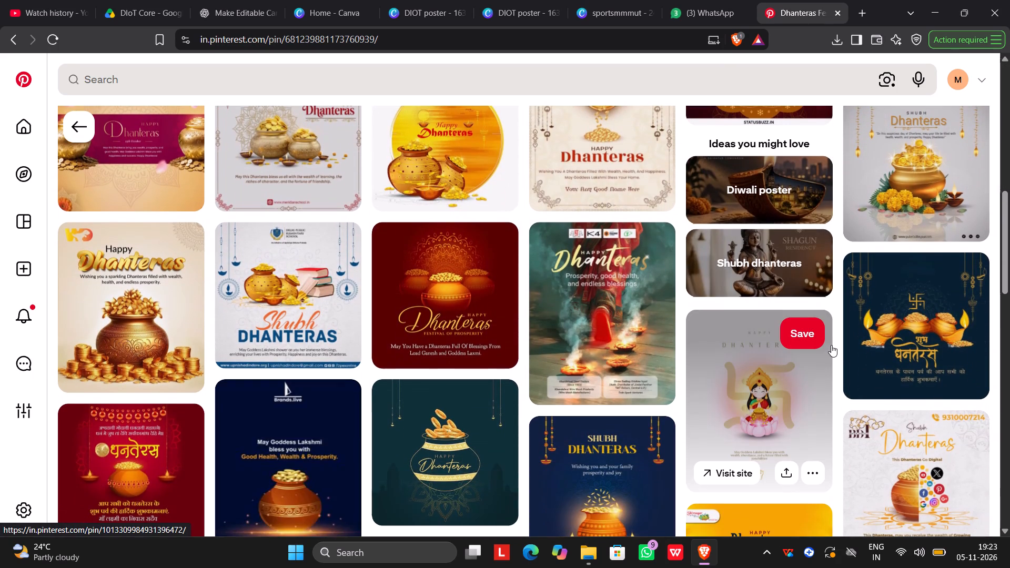
pyautogui.scroll(-2, 831, 344)
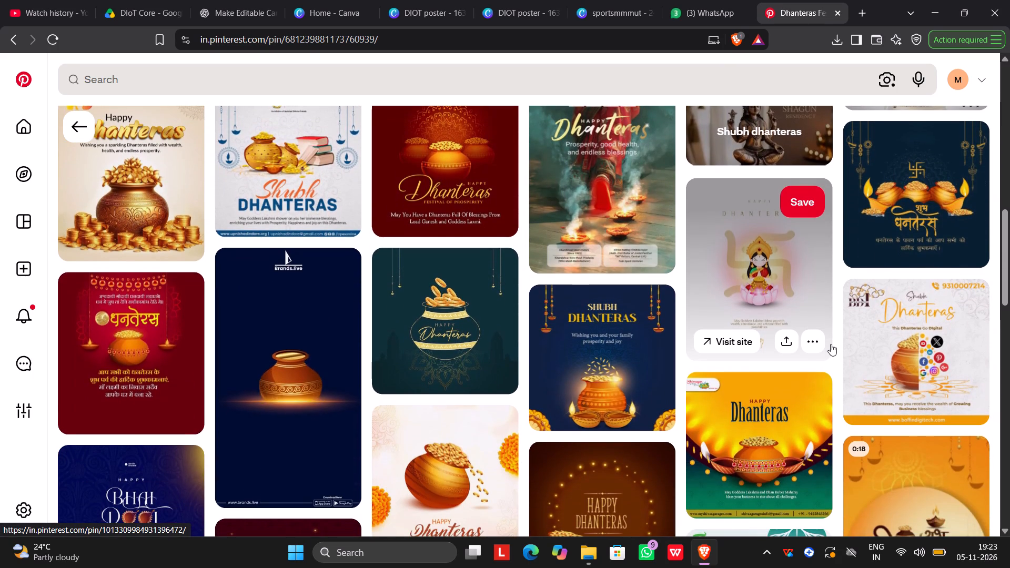
pyautogui.scroll(-5, 831, 344)
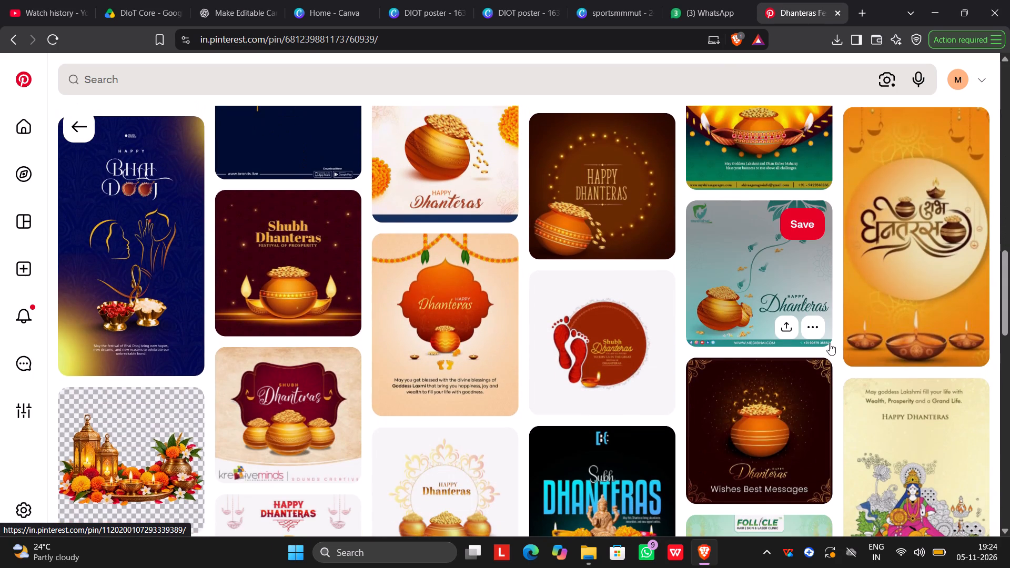
pyautogui.scroll(-3, 830, 343)
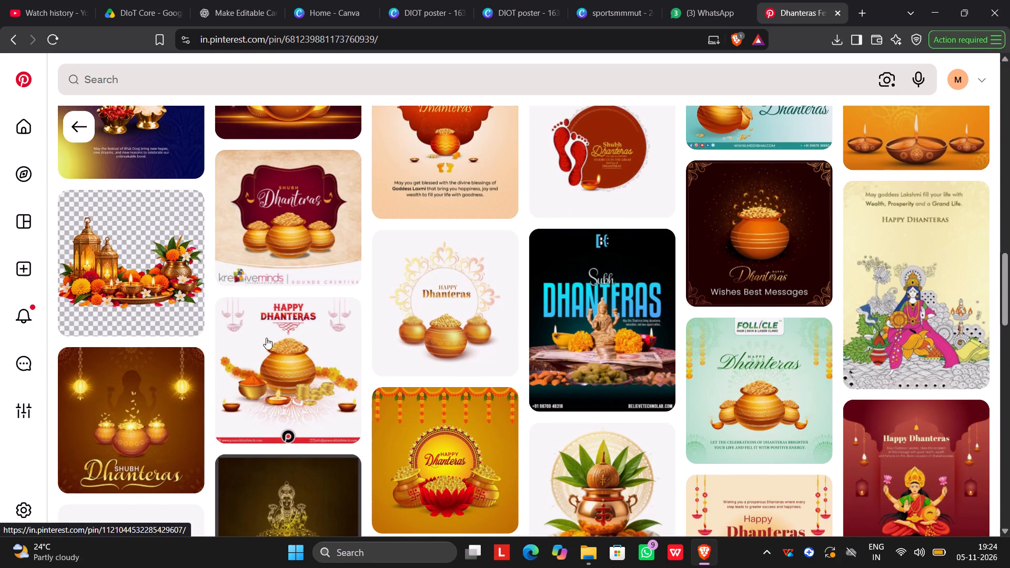
pyautogui.scroll(-1, 316, 328)
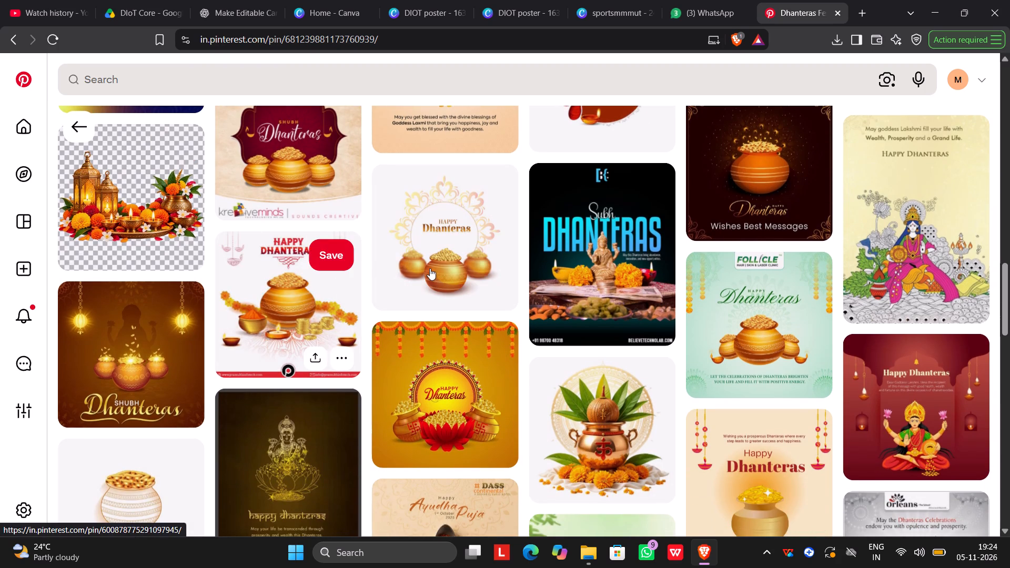
pyautogui.scroll(-7, 430, 268)
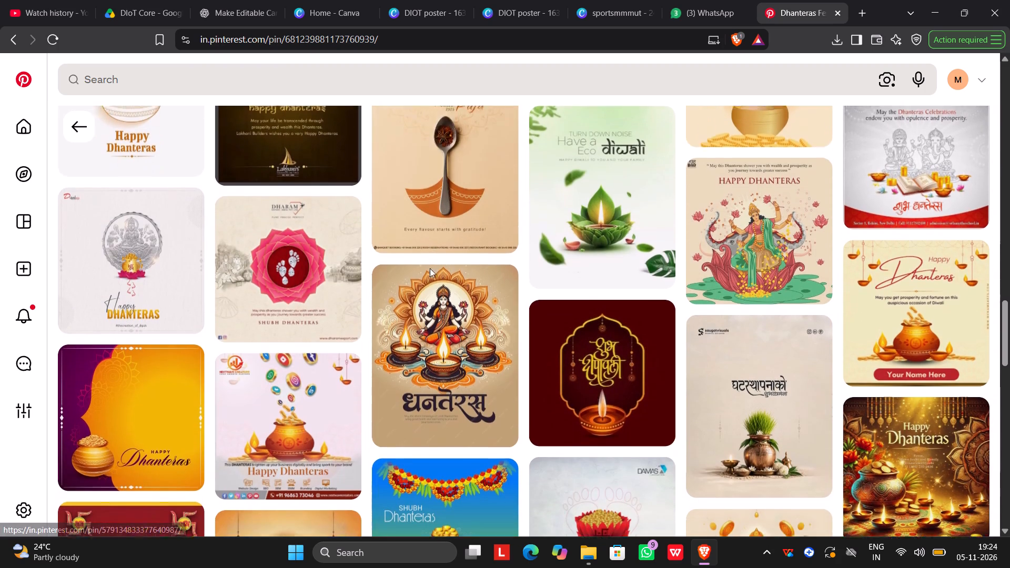
pyautogui.scroll(3, 430, 268)
pyautogui.scroll(-10, 430, 268)
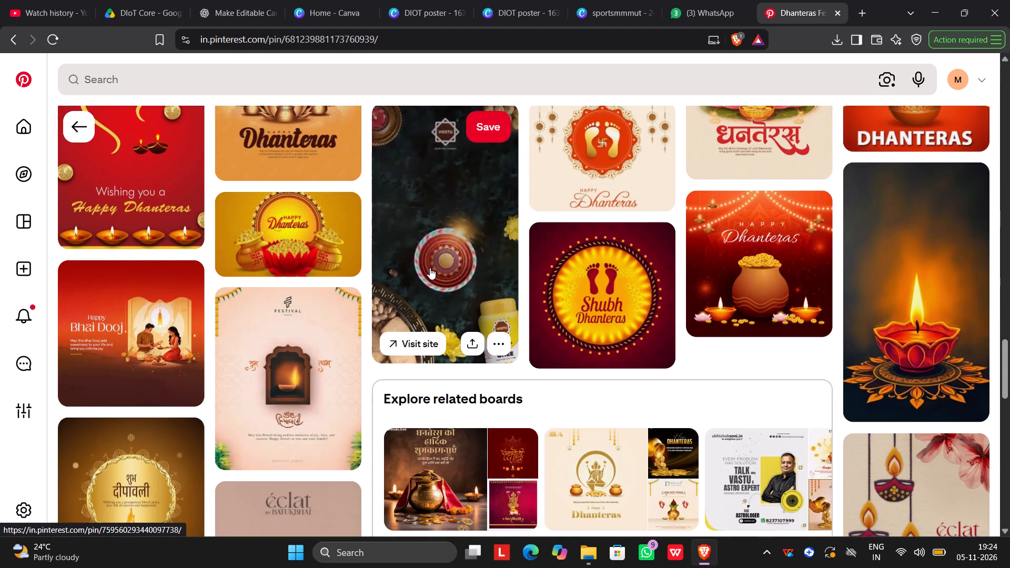
pyautogui.scroll(-8, 430, 268)
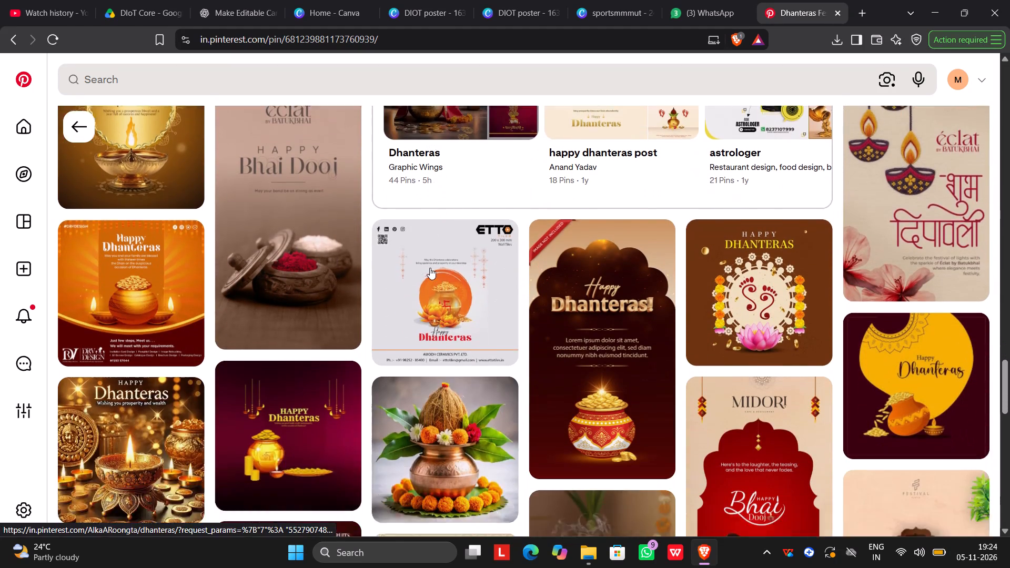
pyautogui.scroll(-1, 430, 268)
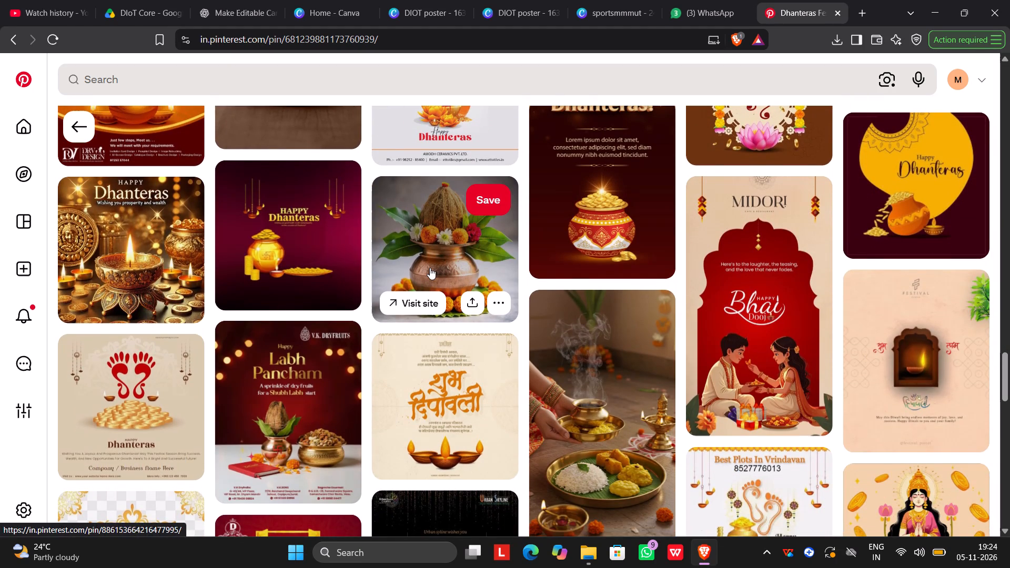
pyautogui.scroll(-7, 430, 268)
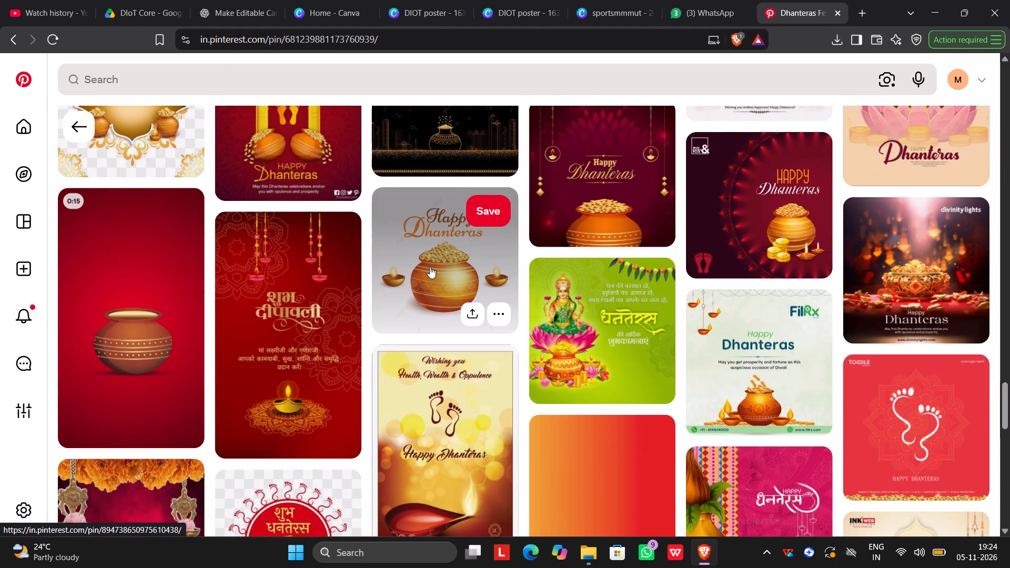
pyautogui.scroll(-8, 430, 267)
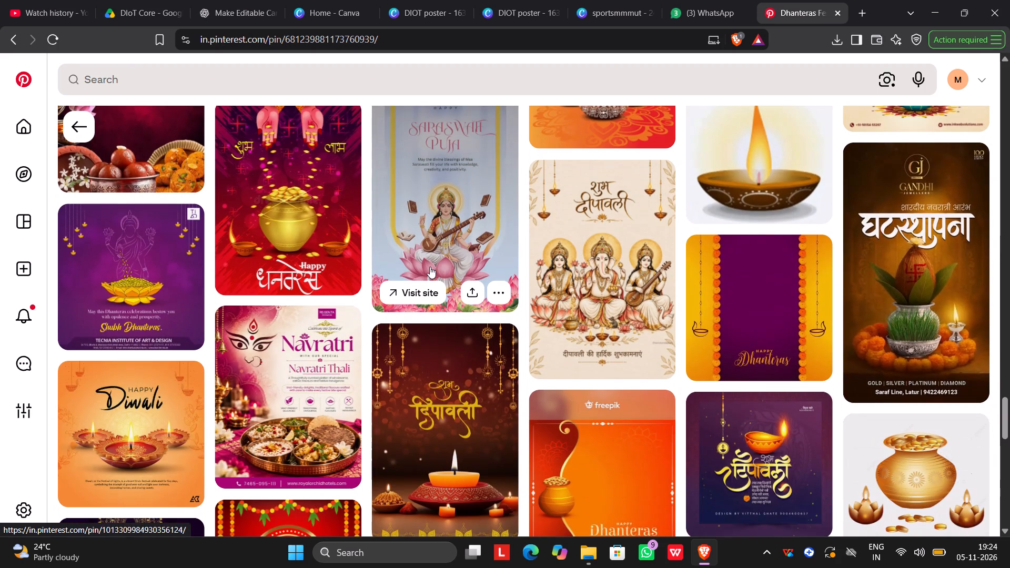
pyautogui.scroll(-4, 430, 267)
pyautogui.scroll(12, 430, 266)
pyautogui.scroll(1, 656, 325)
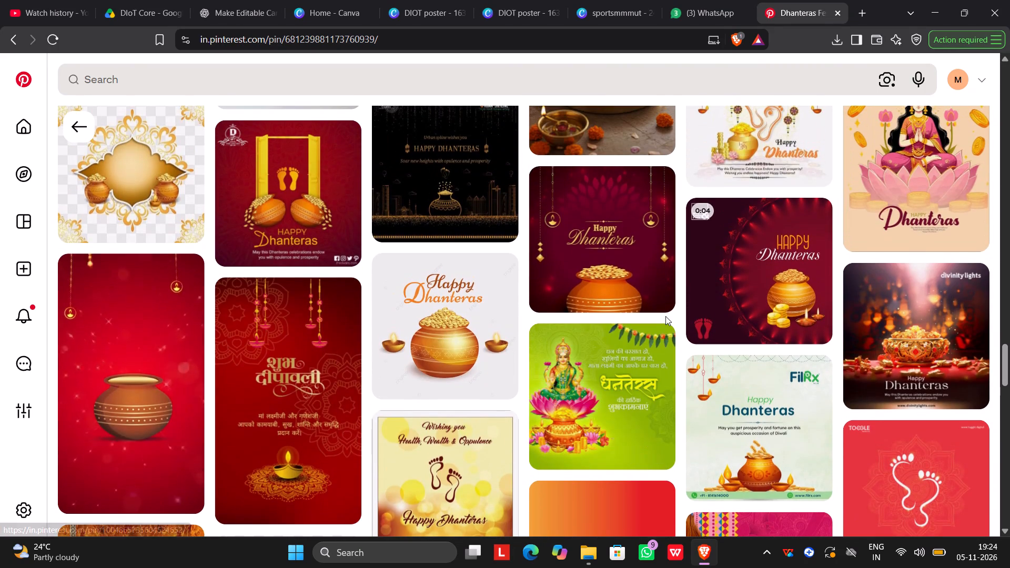
pyautogui.scroll(7, 669, 314)
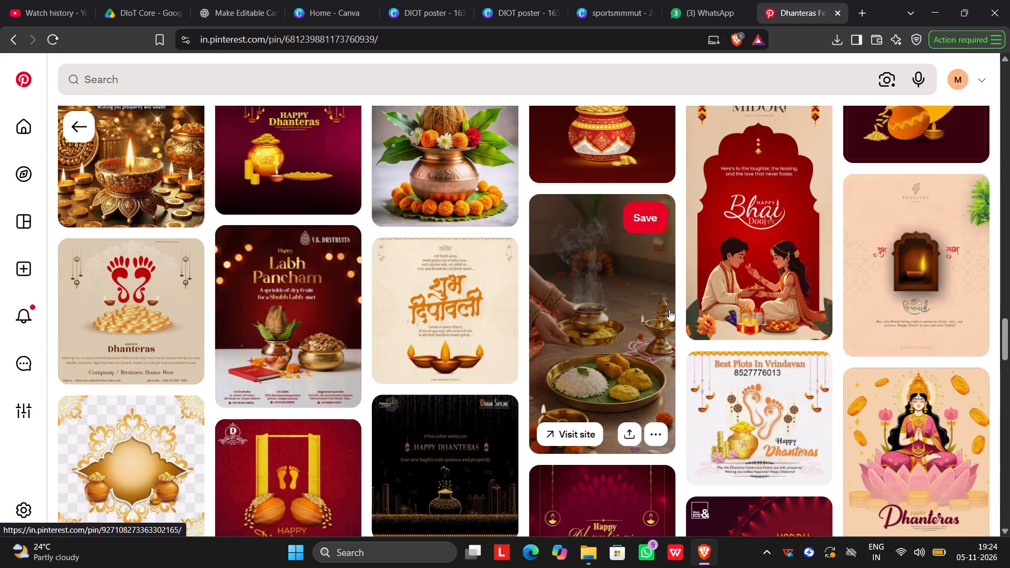
pyautogui.scroll(8, 669, 310)
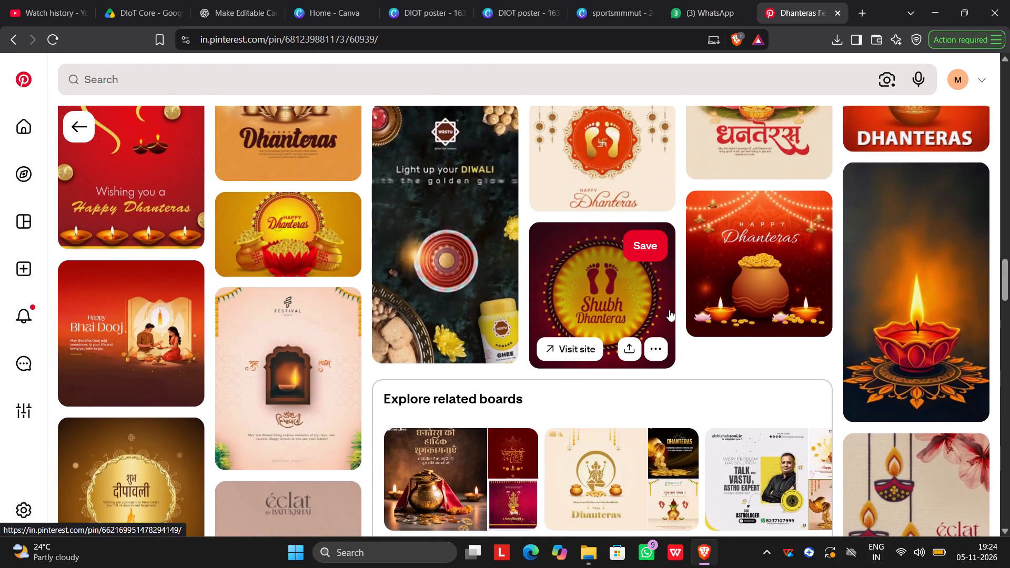
pyautogui.scroll(17, 669, 310)
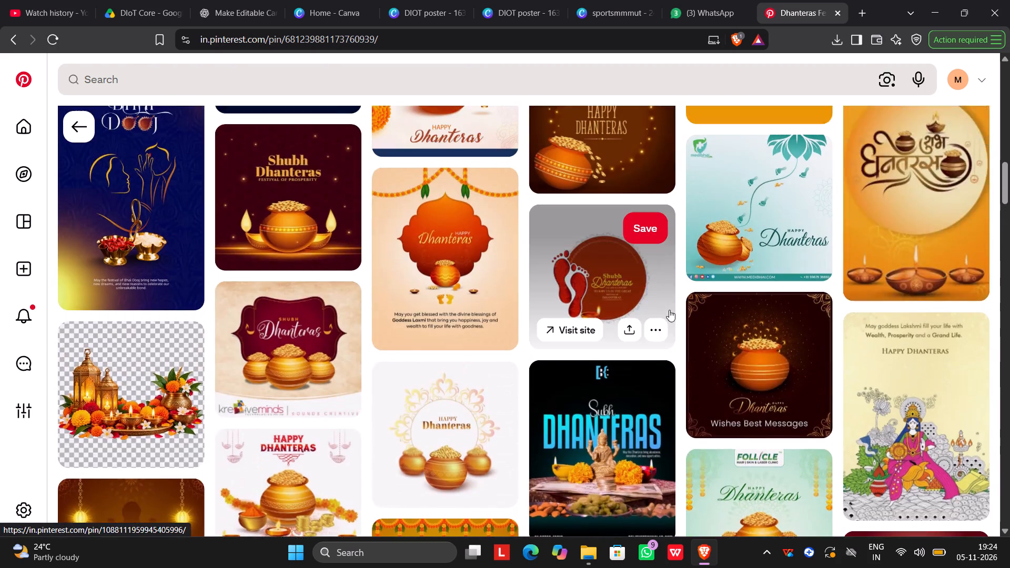
pyautogui.scroll(17, 669, 310)
pyautogui.scroll(4, 669, 310)
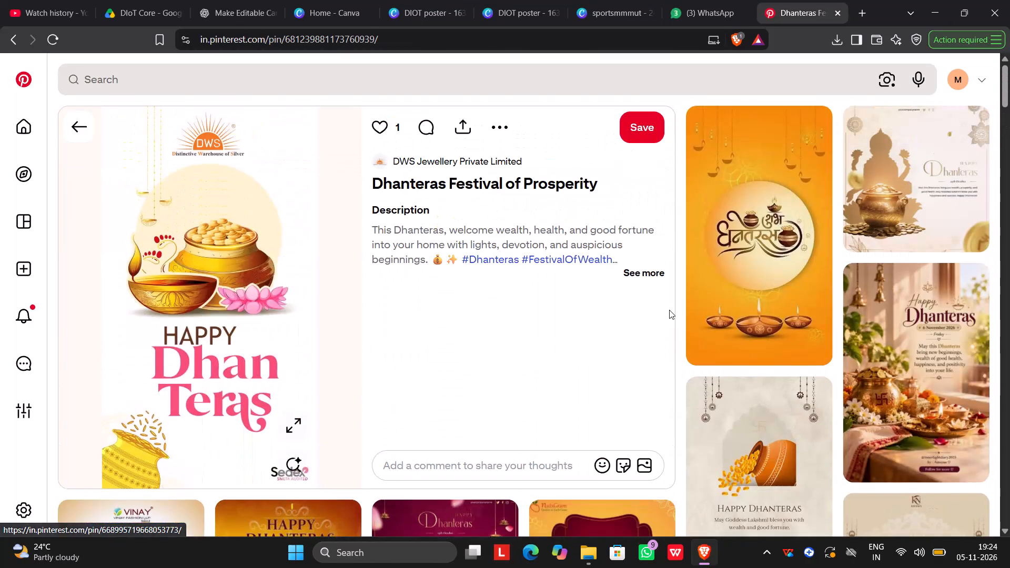
pyautogui.scroll(-4, 669, 310)
pyautogui.scroll(3, 669, 310)
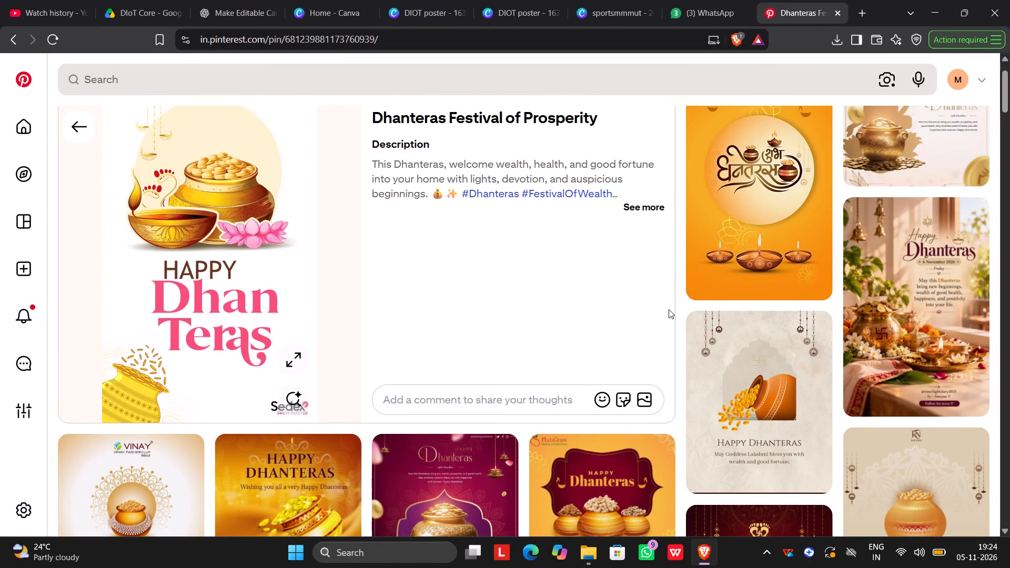
# Download the DWS Jewellery pin image as "Dhanteras Festival of Prosperity" into the Downloads folder.
pyautogui.scroll(2, 550, 141)
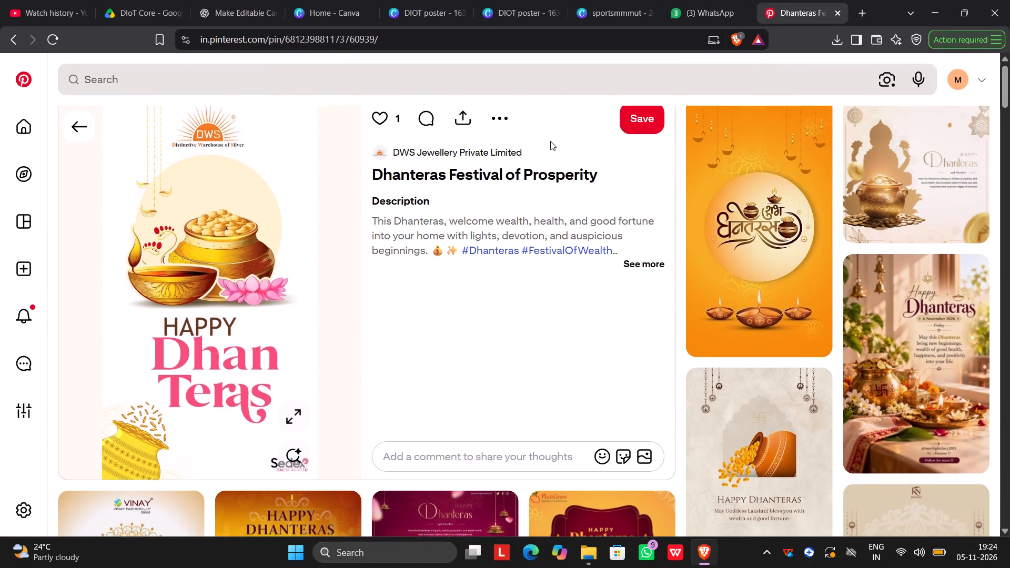
pyautogui.scroll(4, 550, 141)
pyautogui.scroll(5, 598, 205)
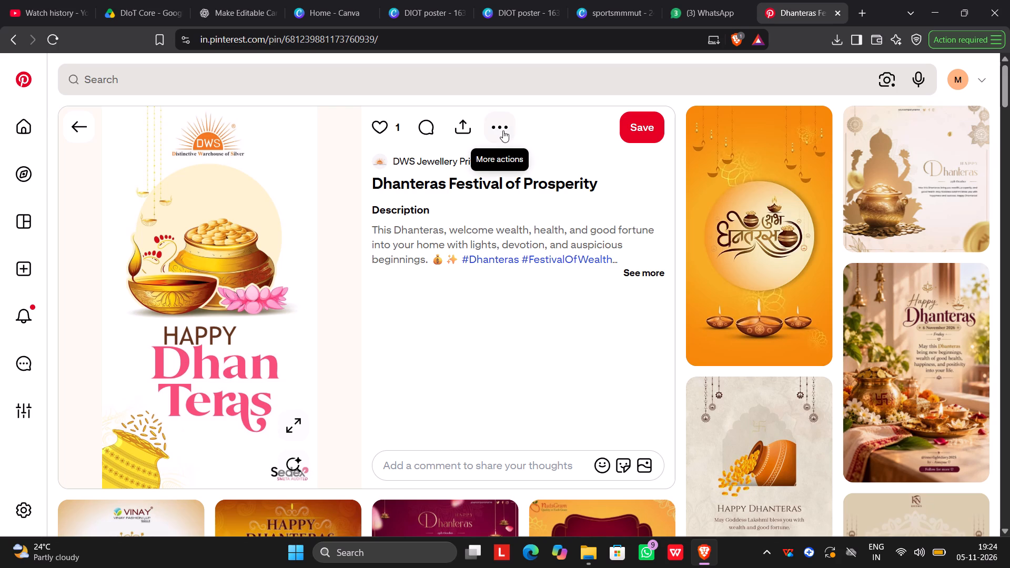
pyautogui.click(504, 129)
pyautogui.click(508, 173)
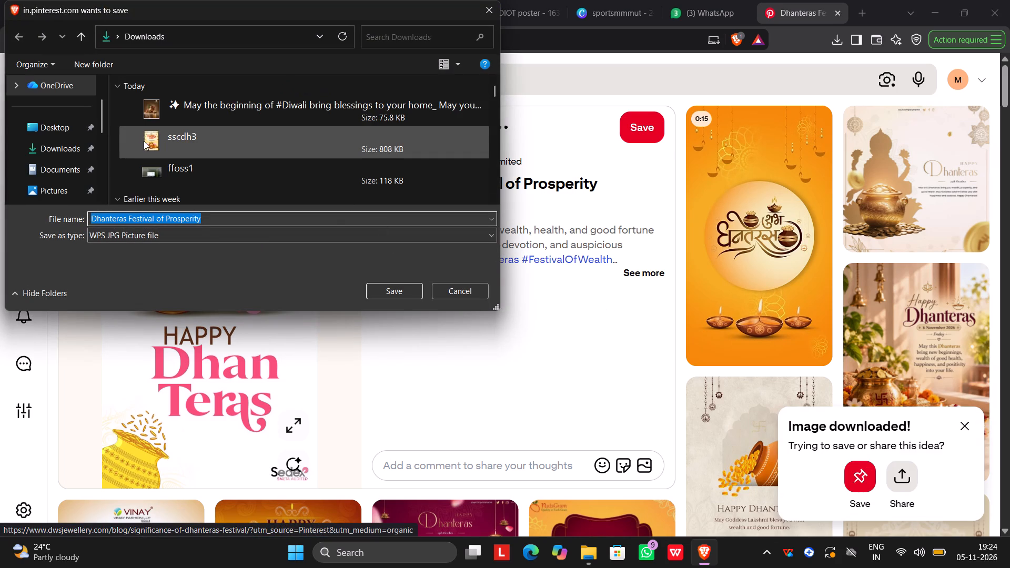
pyautogui.click(86, 140)
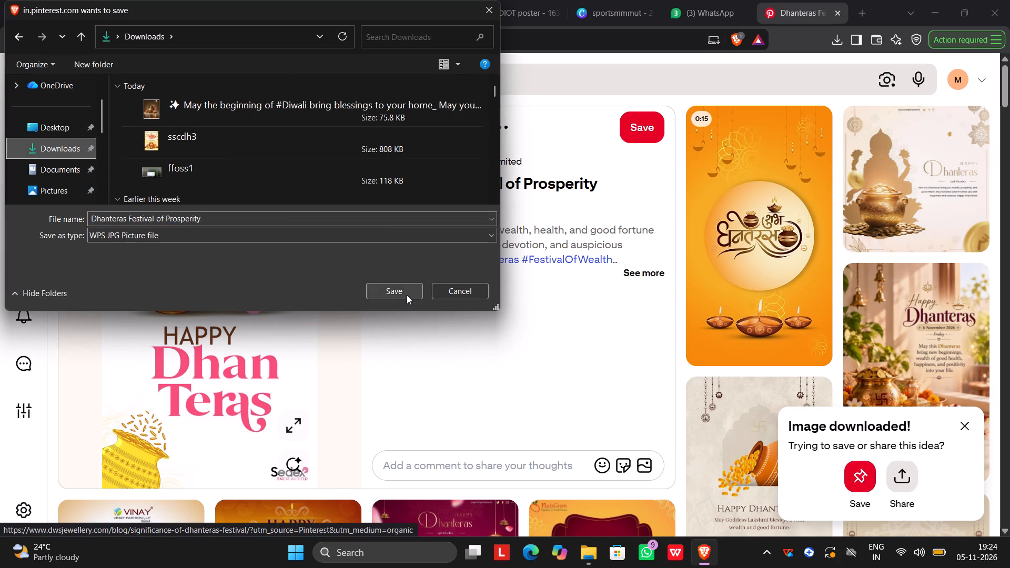
pyautogui.click(407, 295)
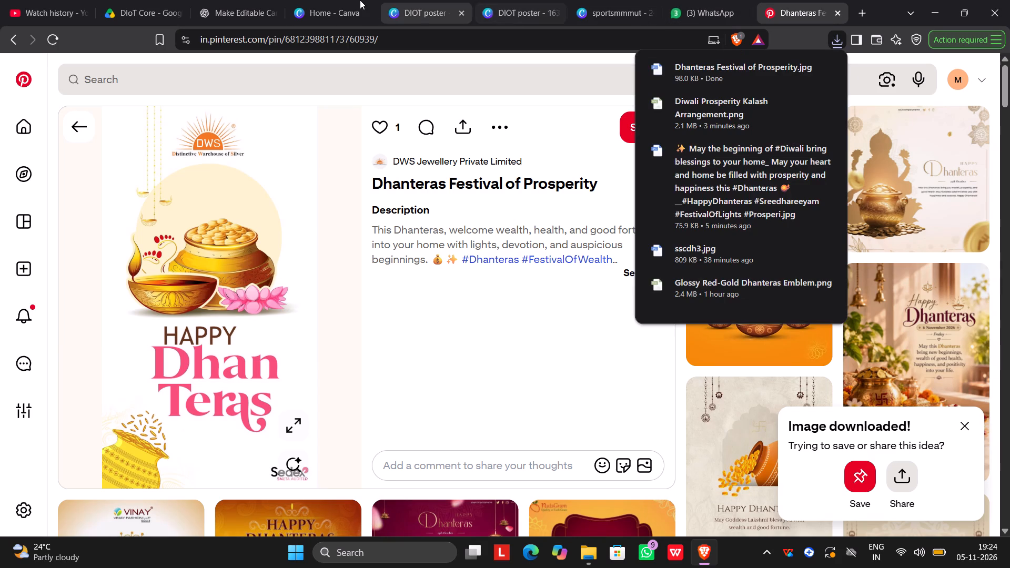
# Switch to ChatGPT and close the share preview of the Diwali Prosperity Kalash Arrangement image.
pyautogui.click(221, 6)
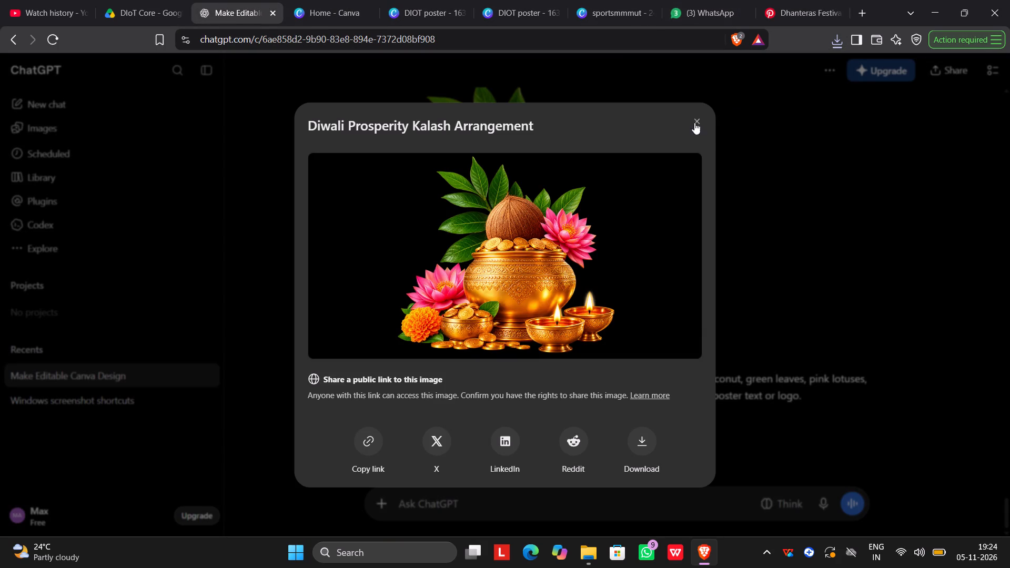
pyautogui.click(688, 119)
pyautogui.click(695, 119)
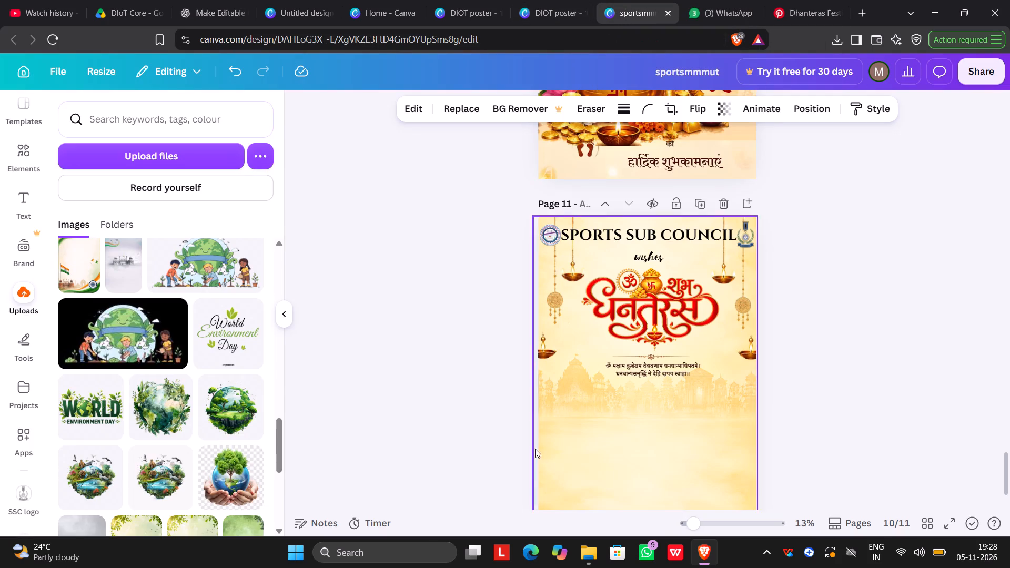
pyautogui.scroll(-3, 565, 452)
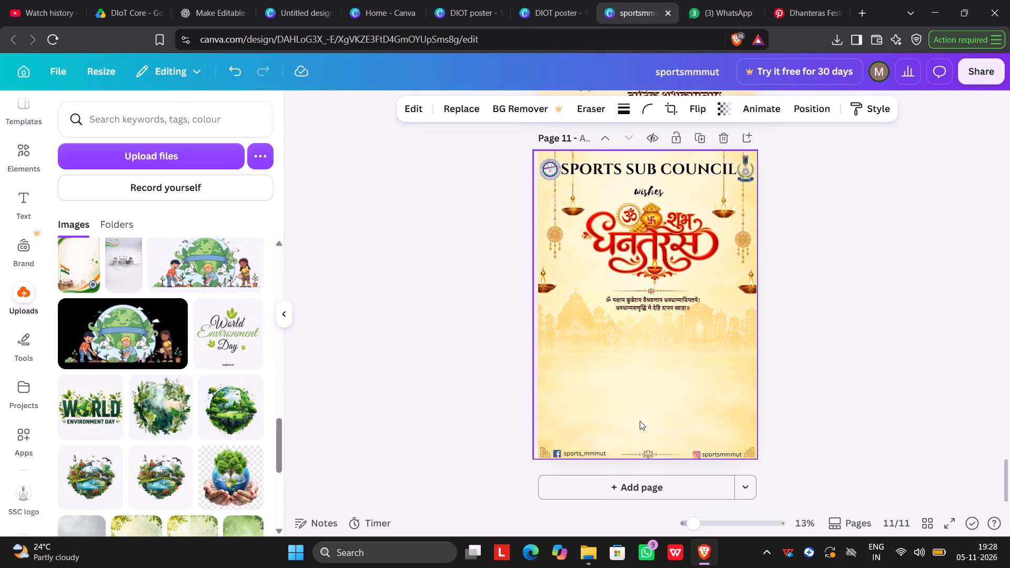
pyautogui.hotkey('ctrl', 'v')
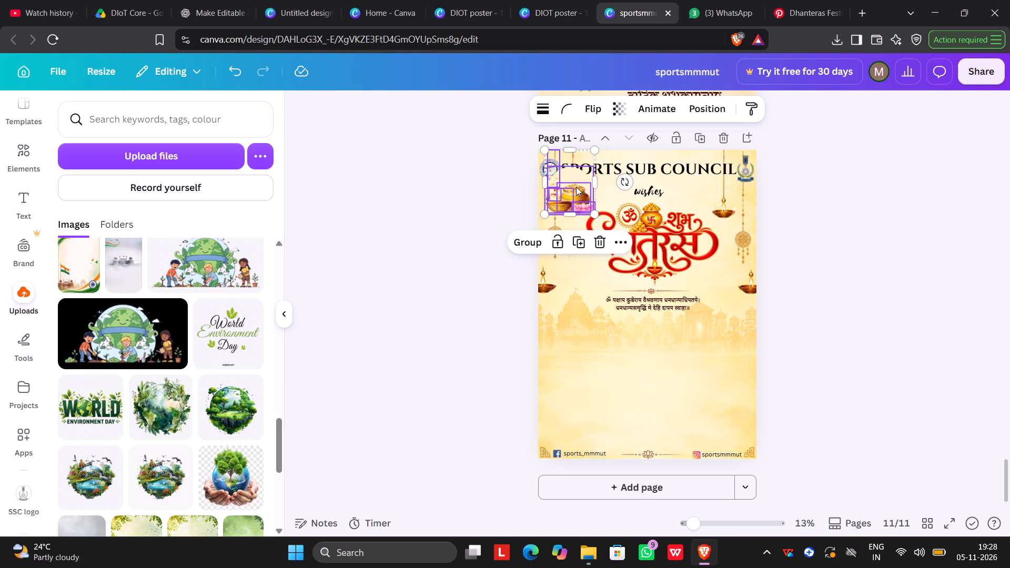
pyautogui.moveTo(564, 175); pyautogui.dragTo(585, 208)
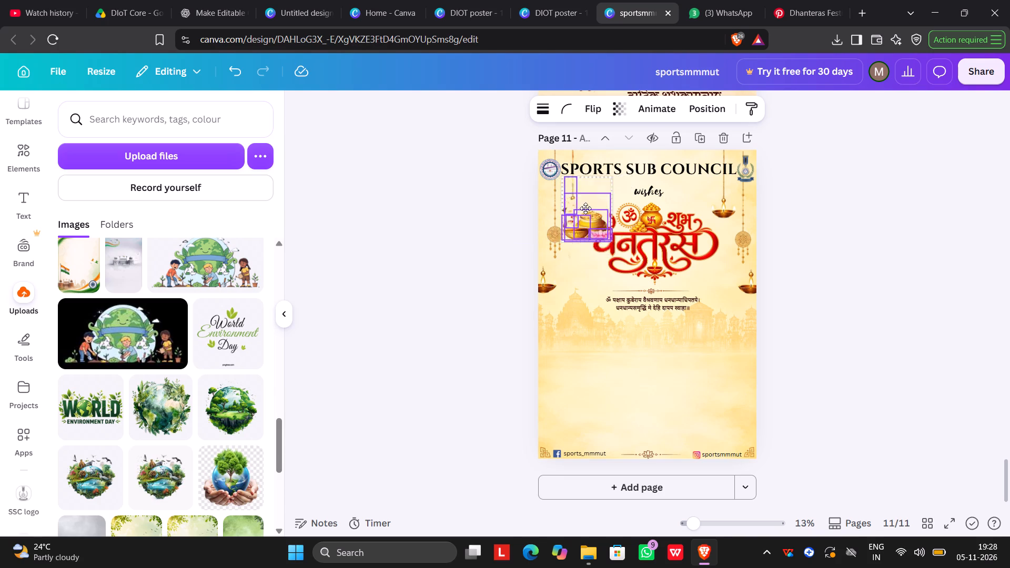
pyautogui.moveTo(585, 208); pyautogui.dragTo(571, 347)
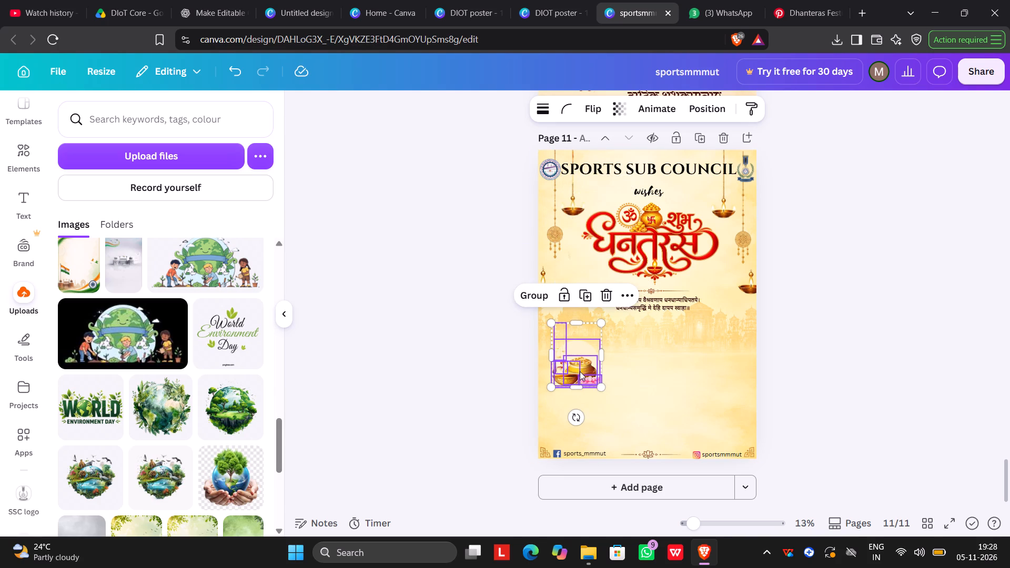
pyautogui.click(582, 366)
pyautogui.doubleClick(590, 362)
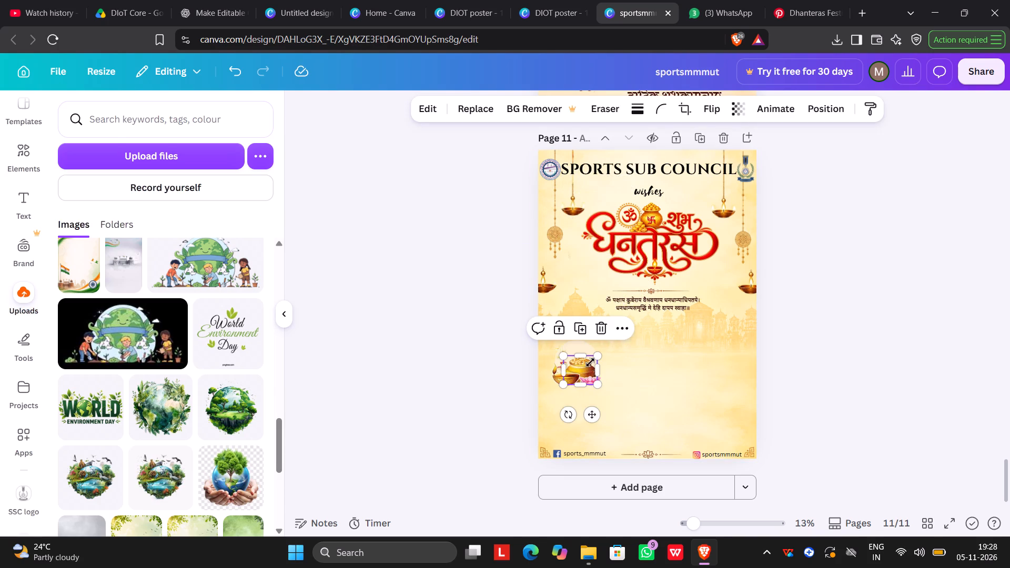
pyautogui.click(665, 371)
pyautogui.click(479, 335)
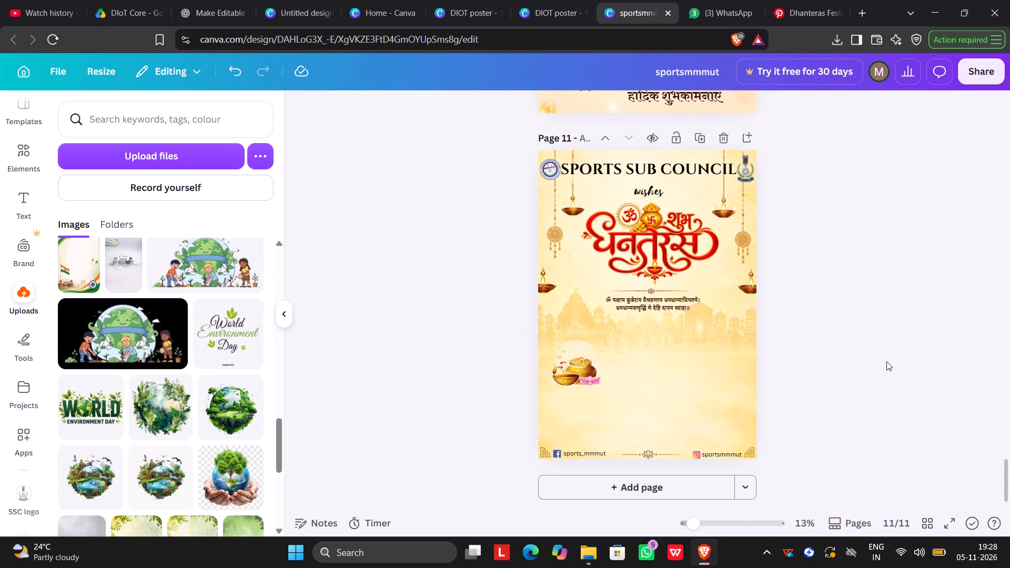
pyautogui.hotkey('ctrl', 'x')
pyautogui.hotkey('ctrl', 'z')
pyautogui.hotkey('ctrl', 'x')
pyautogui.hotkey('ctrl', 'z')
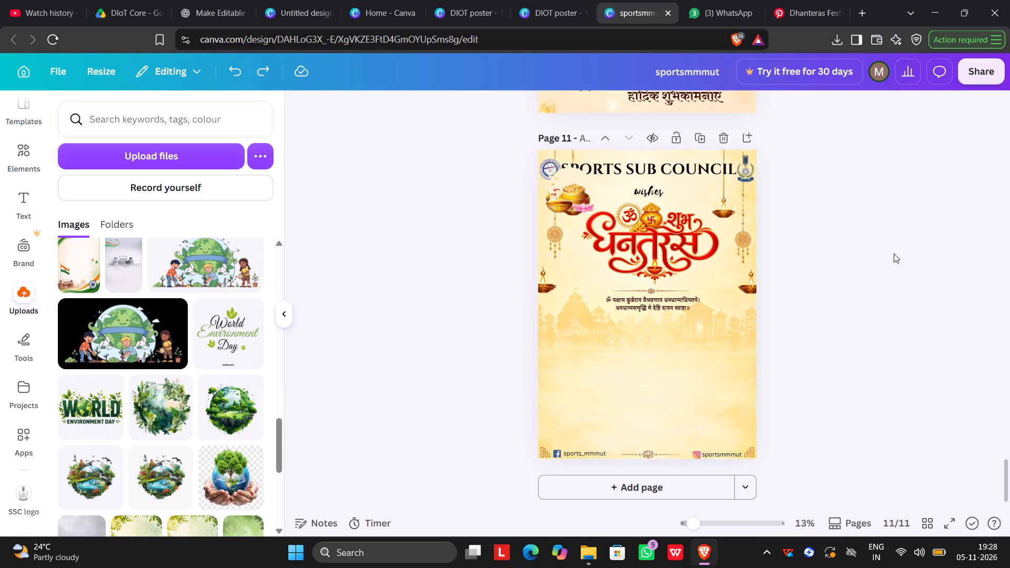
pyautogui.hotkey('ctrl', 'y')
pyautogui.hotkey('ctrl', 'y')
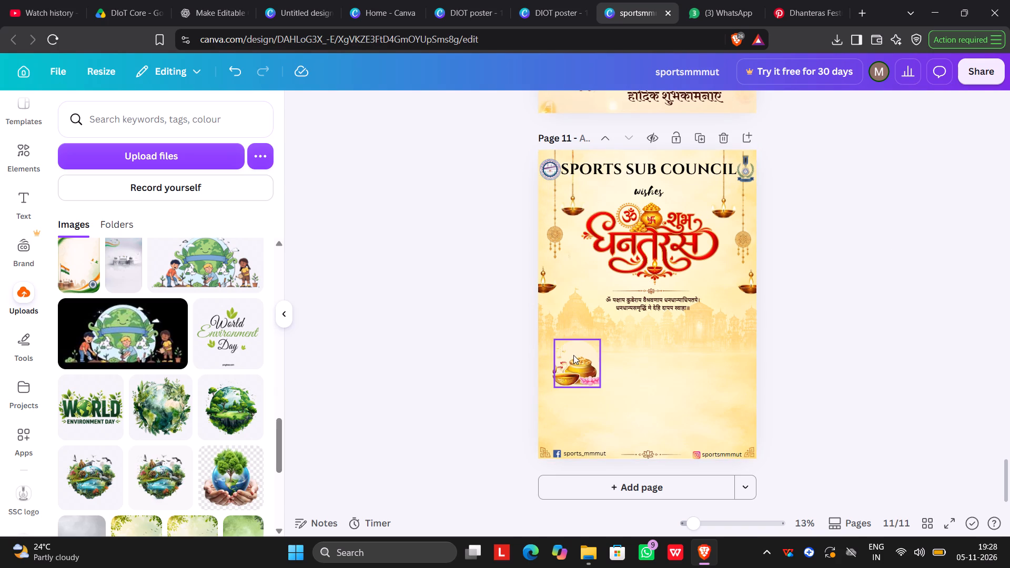
# Enlarge the pale backing circle behind the kalash artwork on page 11.
pyautogui.click(573, 355)
pyautogui.moveTo(599, 388); pyautogui.dragTo(651, 399)
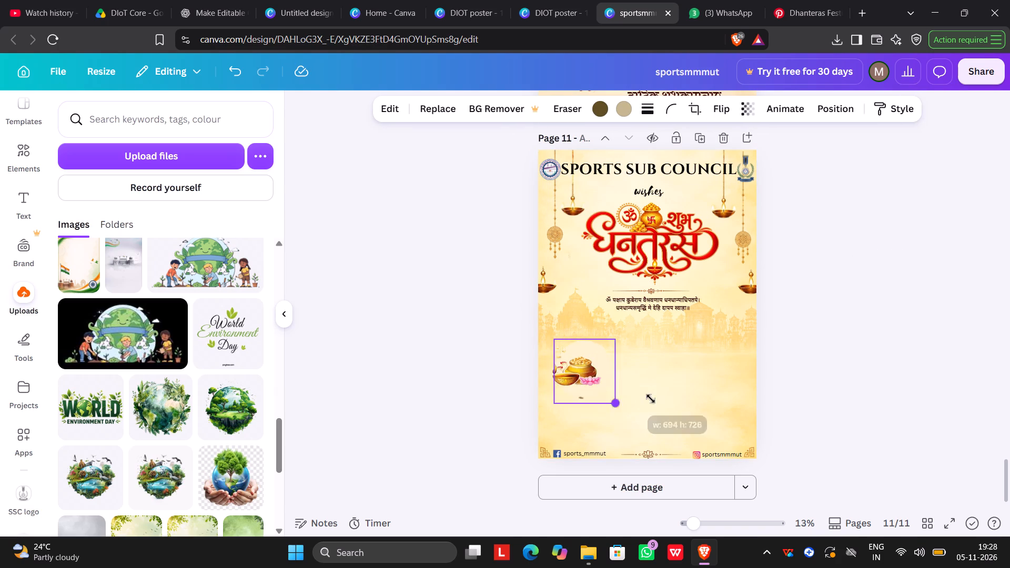
pyautogui.moveTo(651, 399); pyautogui.dragTo(663, 405)
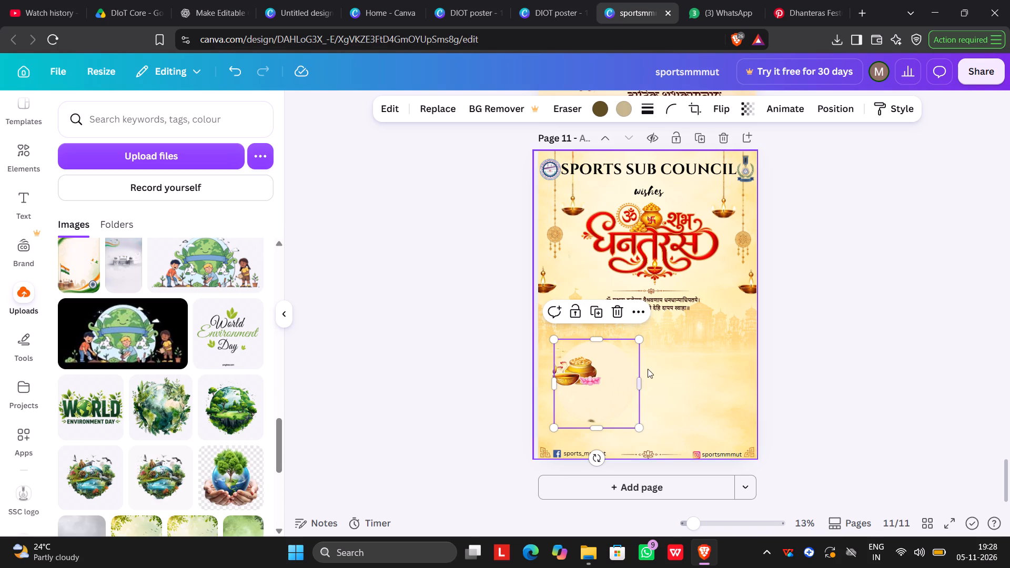
pyautogui.click(617, 368)
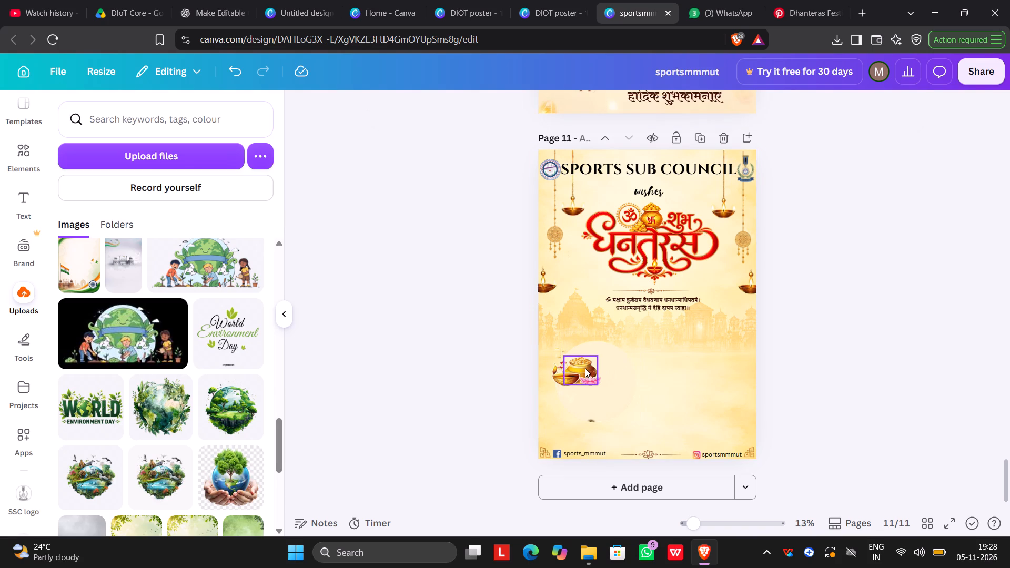
# Enlarge the gold kalash and move it to the right of the diya, below the mantra.
pyautogui.click(585, 368)
pyautogui.moveTo(598, 386); pyautogui.dragTo(616, 392)
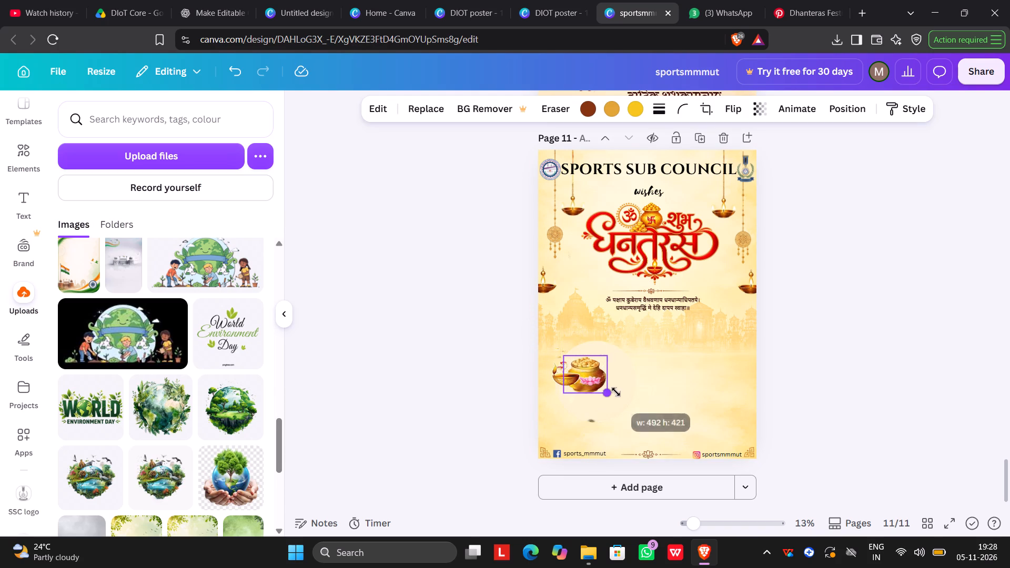
pyautogui.moveTo(616, 392); pyautogui.dragTo(665, 417)
pyautogui.moveTo(612, 390); pyautogui.dragTo(612, 390)
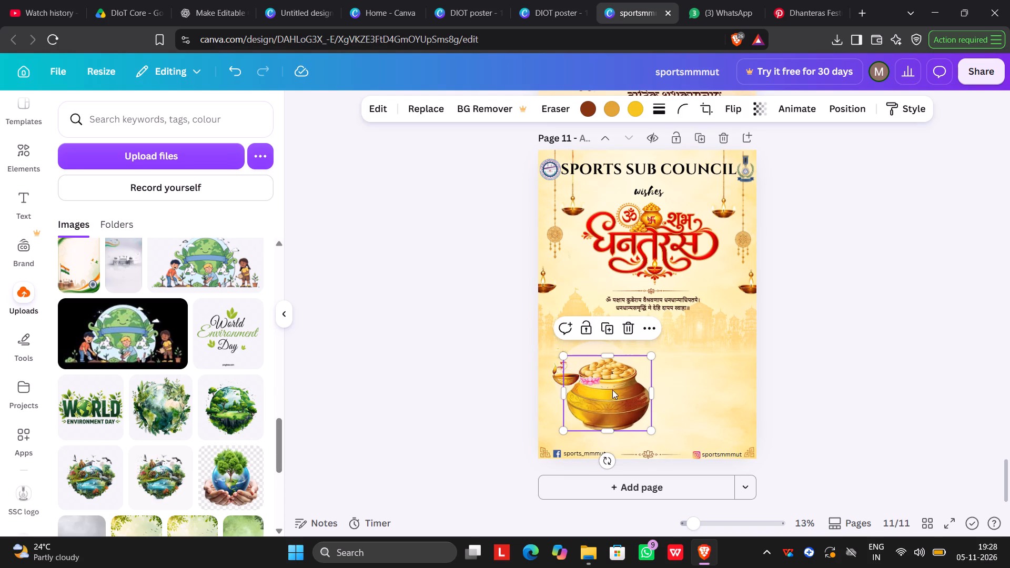
pyautogui.moveTo(612, 390); pyautogui.dragTo(668, 369)
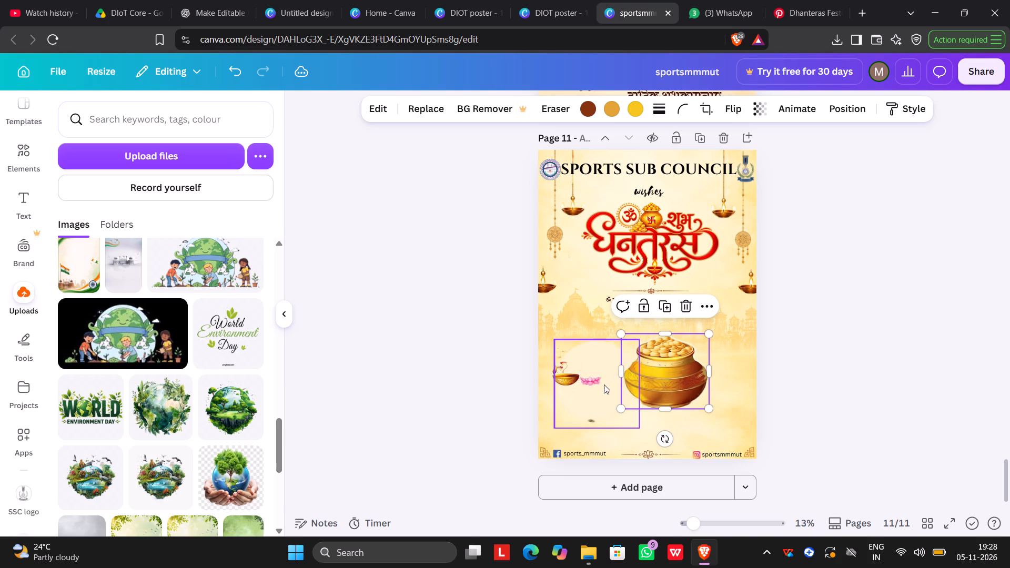
# Enlarge the pink lotus and place it in front of the kalash's base.
pyautogui.click(593, 384)
pyautogui.moveTo(601, 387); pyautogui.dragTo(677, 423)
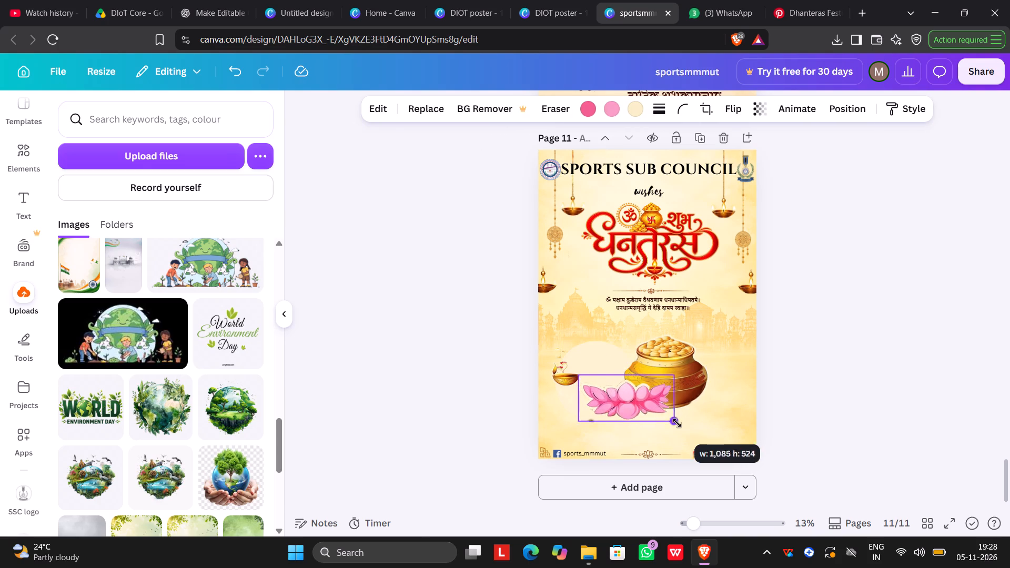
pyautogui.moveTo(677, 423); pyautogui.dragTo(678, 423)
pyautogui.moveTo(622, 394); pyautogui.dragTo(658, 406)
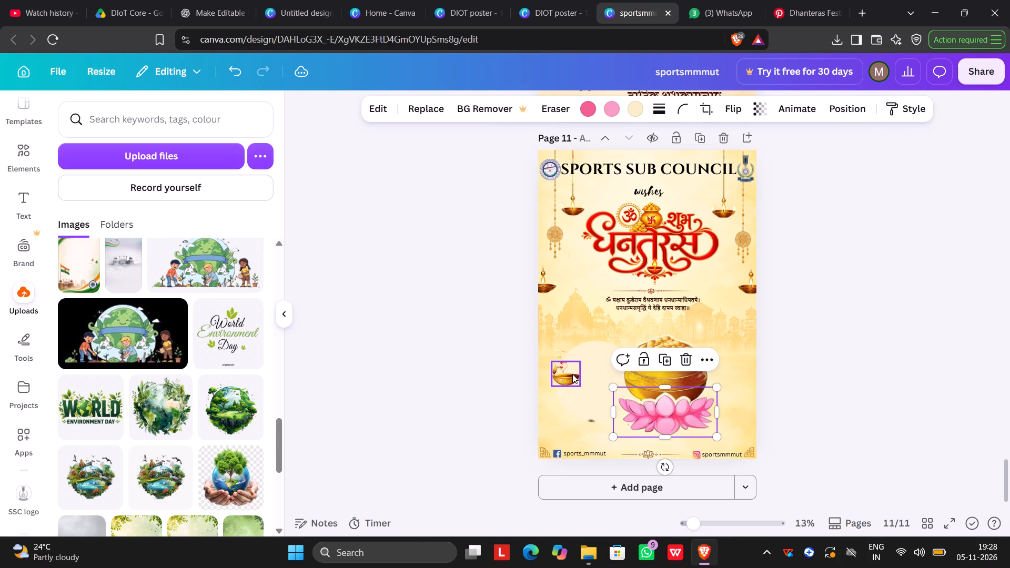
# Enlarge the diya and place it just left of the lotus, beside the kalash's base.
pyautogui.click(572, 374)
pyautogui.moveTo(578, 386); pyautogui.dragTo(633, 420)
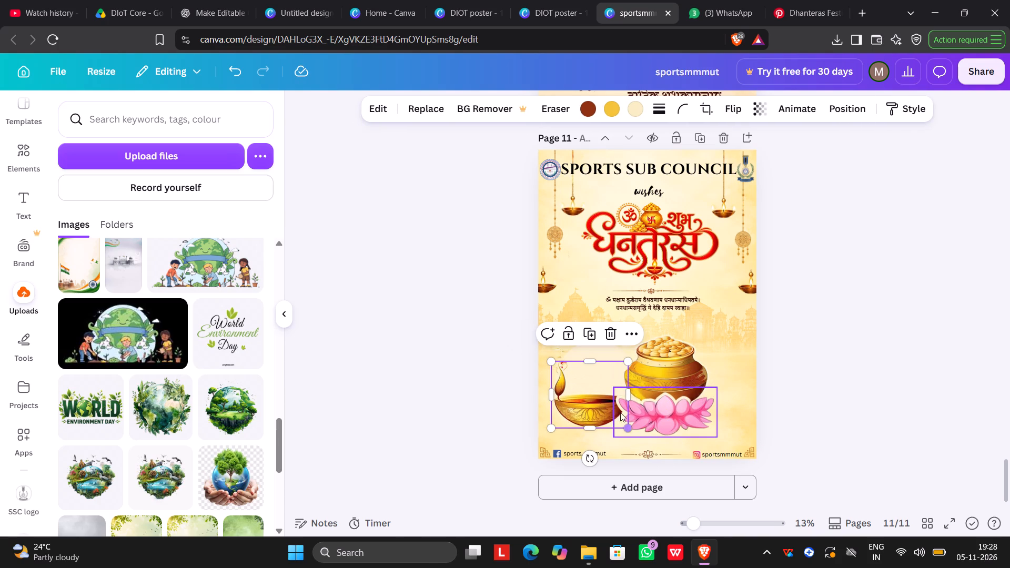
pyautogui.moveTo(598, 402); pyautogui.dragTo(608, 404)
pyautogui.moveTo(607, 404); pyautogui.dragTo(610, 403)
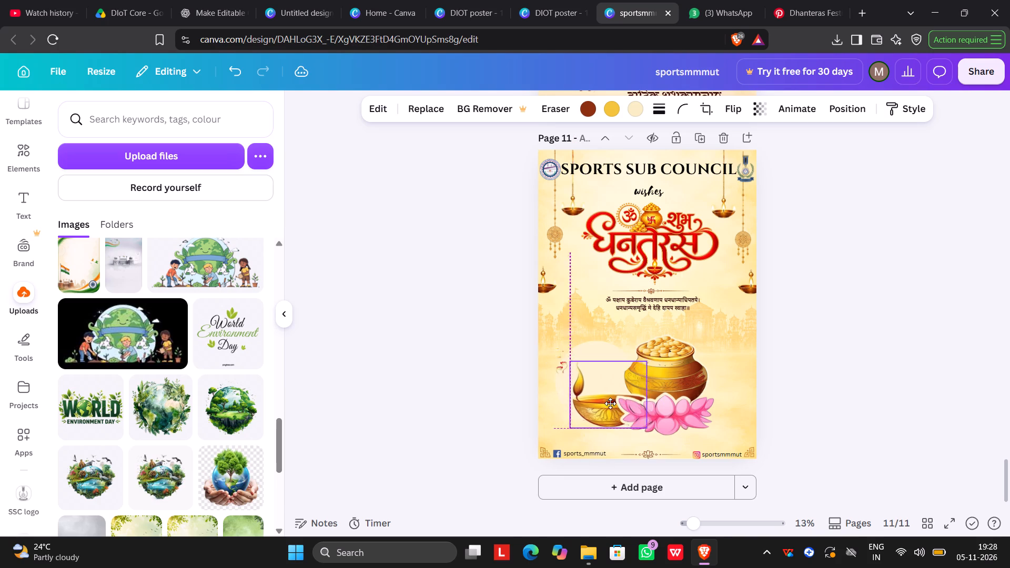
pyautogui.moveTo(610, 403); pyautogui.dragTo(613, 405)
# Enlarge the red footprints and place them above the diya, left of the kalash.
pyautogui.click(555, 368)
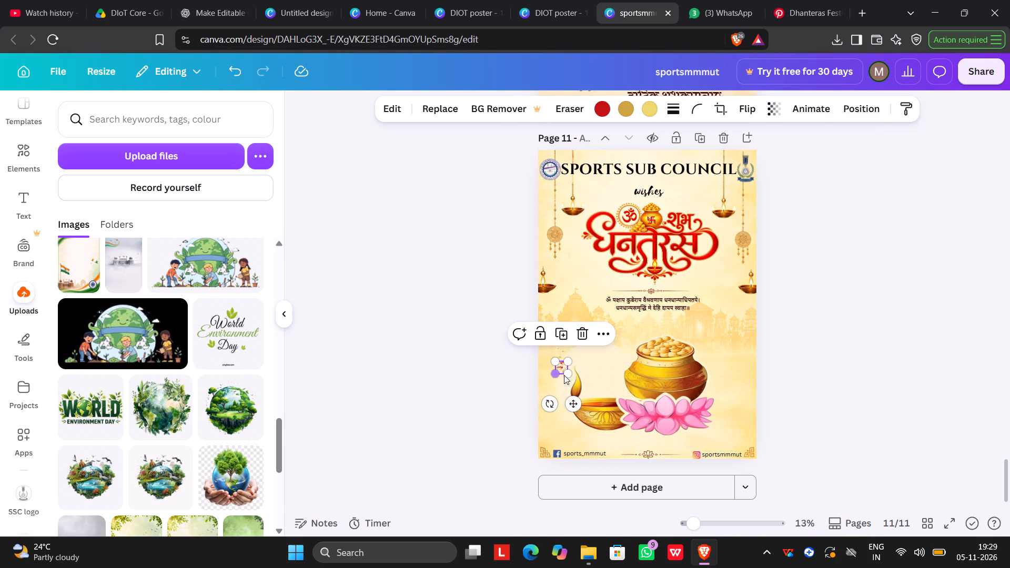
pyautogui.moveTo(570, 374); pyautogui.dragTo(623, 387)
pyautogui.moveTo(590, 375); pyautogui.dragTo(617, 348)
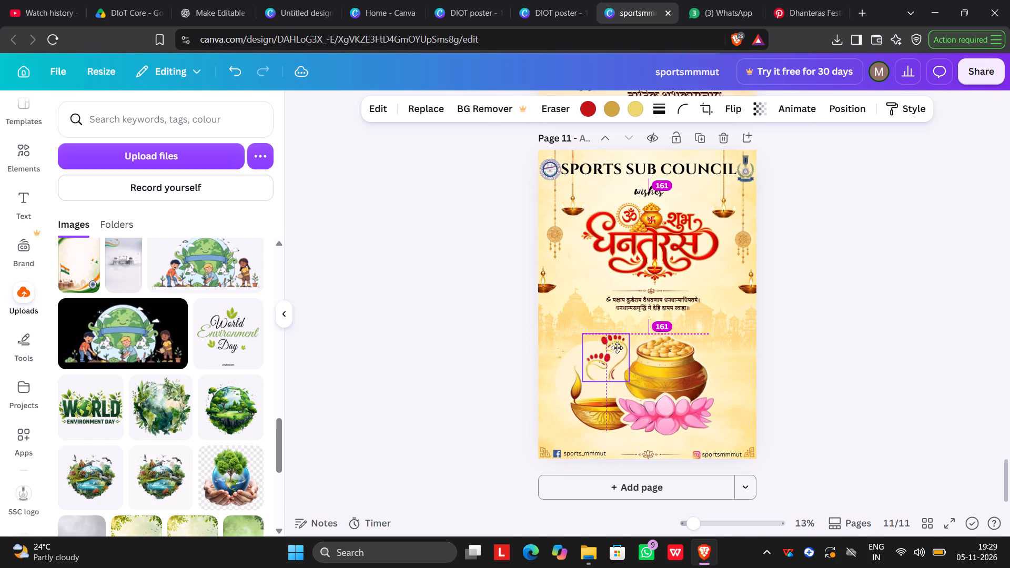
pyautogui.moveTo(617, 348); pyautogui.dragTo(616, 360)
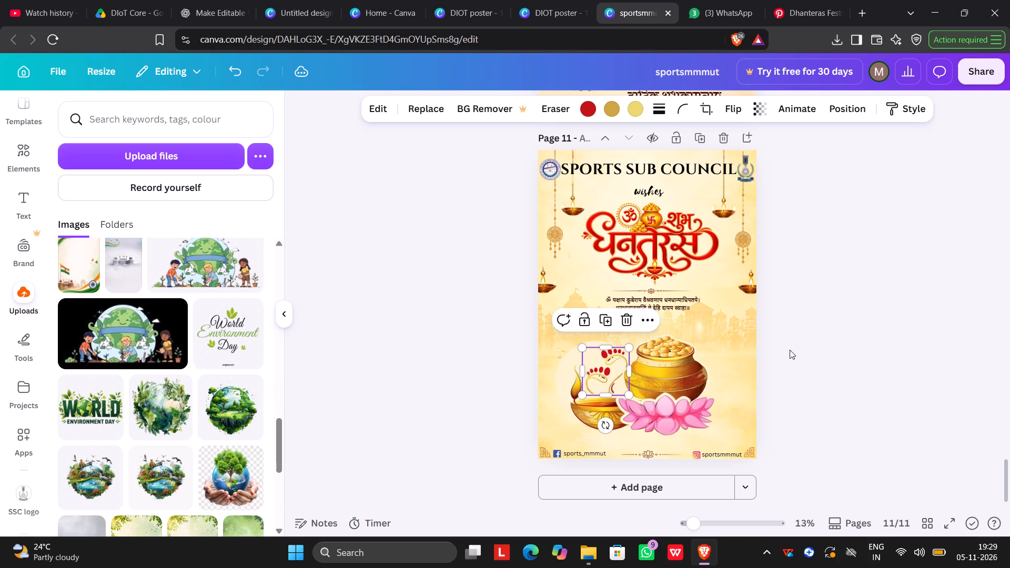
pyautogui.click(790, 350)
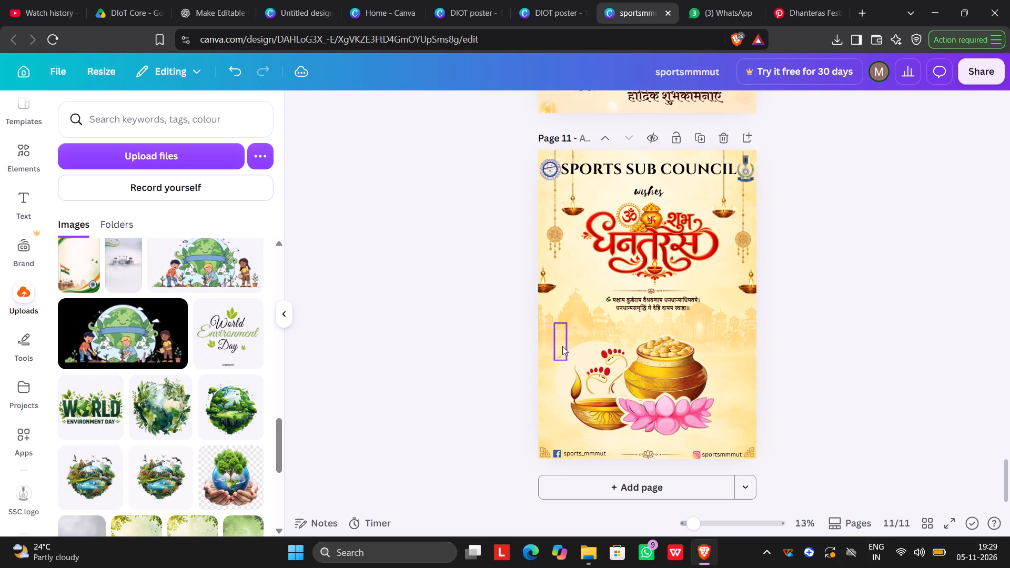
# Enlarge the pasted hanging ornaments, try them around the kalash, and move them off page 11 onto the page above.
pyautogui.click(562, 347)
pyautogui.moveTo(566, 363); pyautogui.dragTo(574, 366)
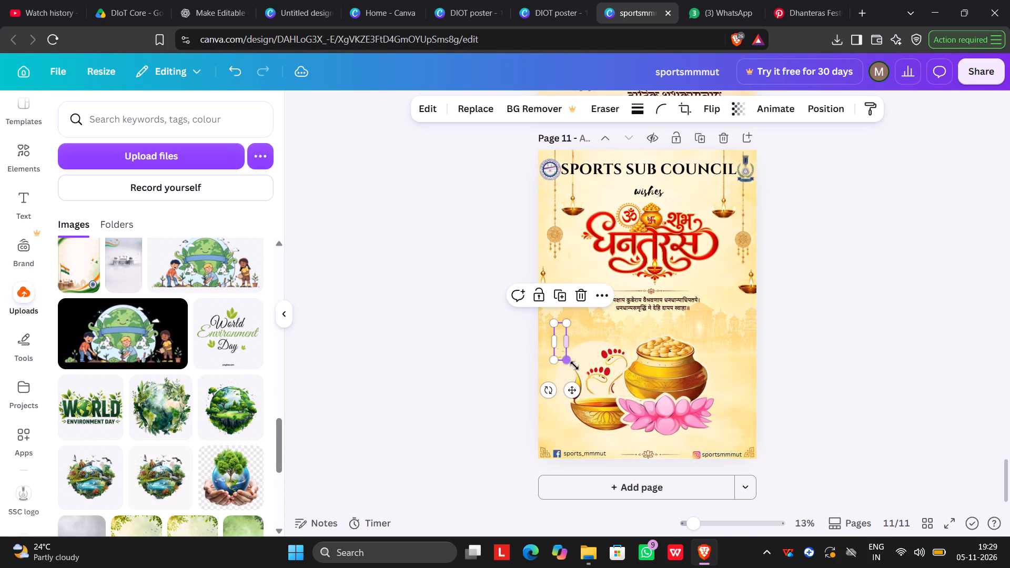
pyautogui.moveTo(574, 366); pyautogui.dragTo(647, 409)
pyautogui.moveTo(567, 339); pyautogui.dragTo(607, 295)
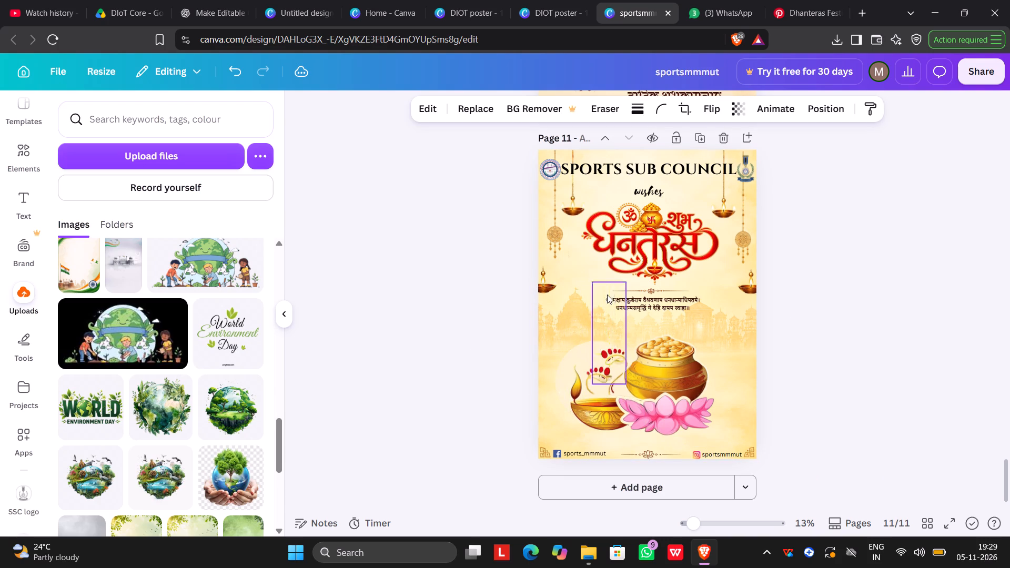
pyautogui.moveTo(607, 295); pyautogui.dragTo(730, 331)
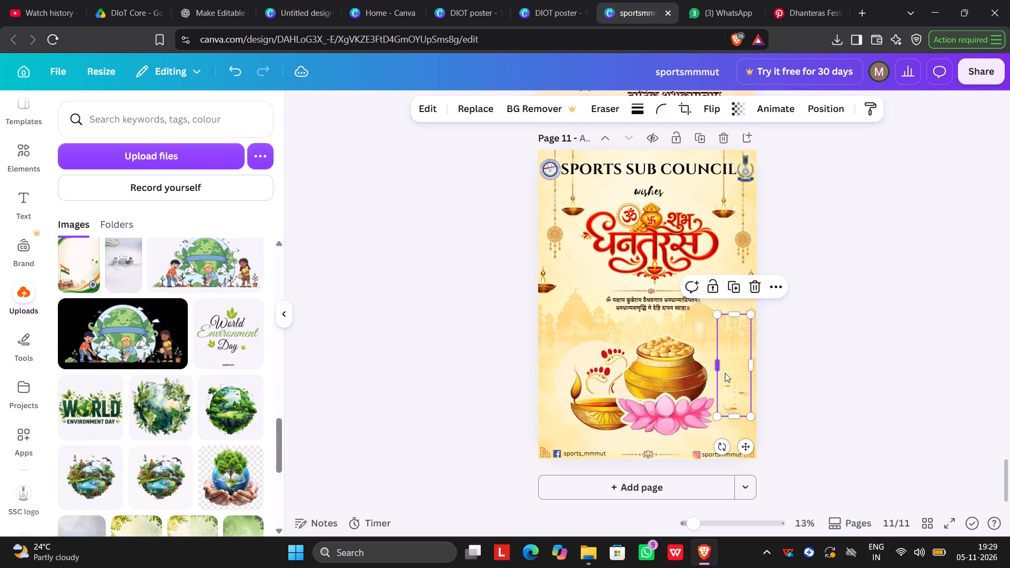
pyautogui.moveTo(732, 379); pyautogui.dragTo(671, 352)
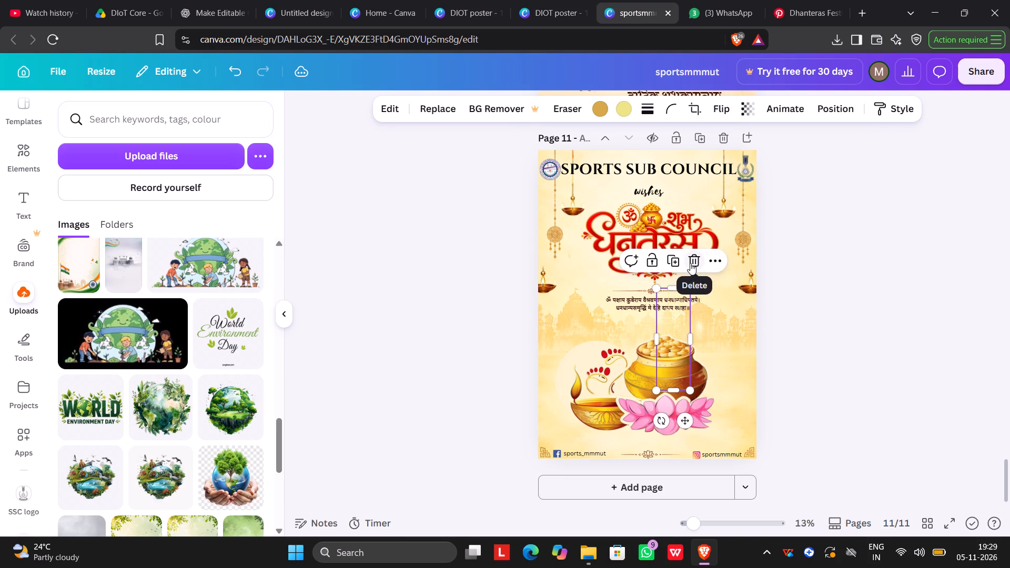
pyautogui.moveTo(676, 353); pyautogui.dragTo(674, 62)
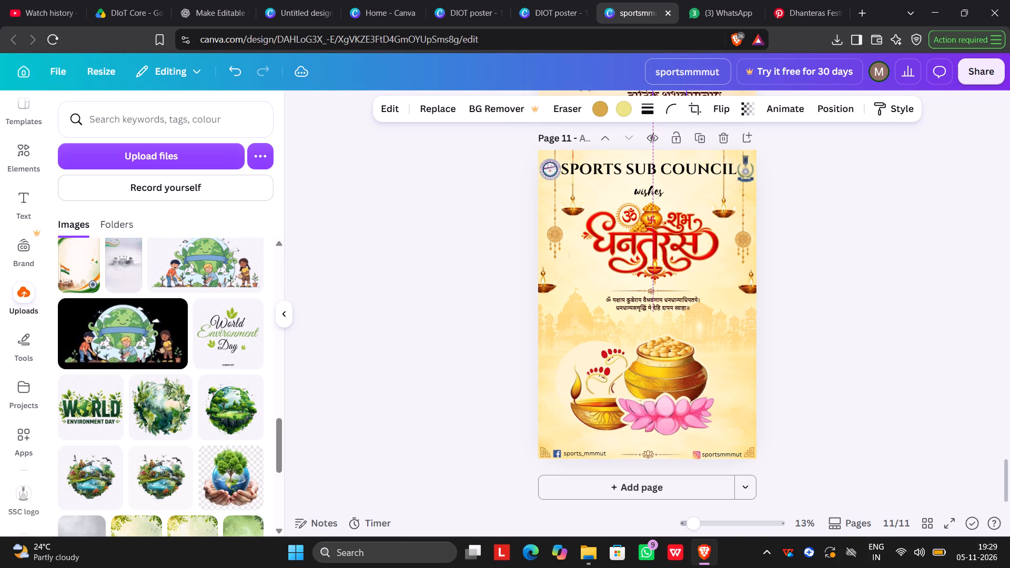
pyautogui.moveTo(674, 62); pyautogui.dragTo(599, 58)
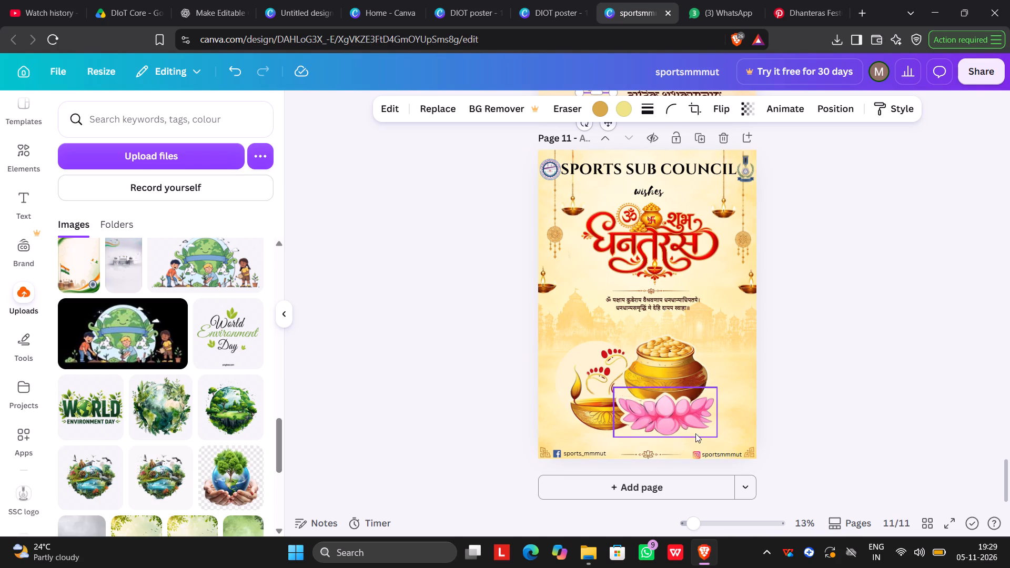
# Enlarge the kalash further and reposition it so it rests on the lotus, just below the mantra.
pyautogui.click(684, 372)
pyautogui.moveTo(710, 413); pyautogui.dragTo(718, 410)
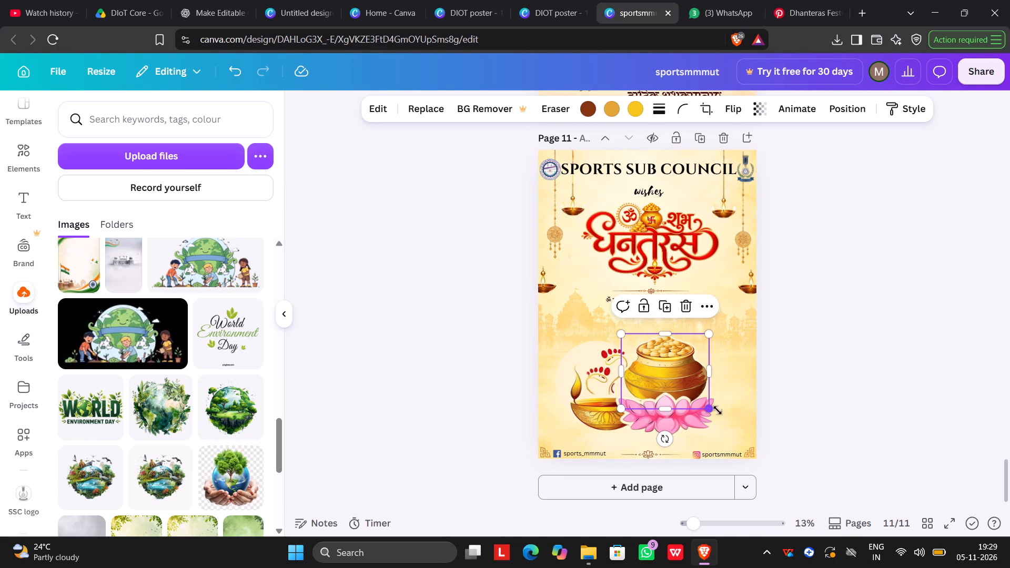
pyautogui.moveTo(718, 410); pyautogui.dragTo(745, 409)
pyautogui.moveTo(699, 367); pyautogui.dragTo(701, 344)
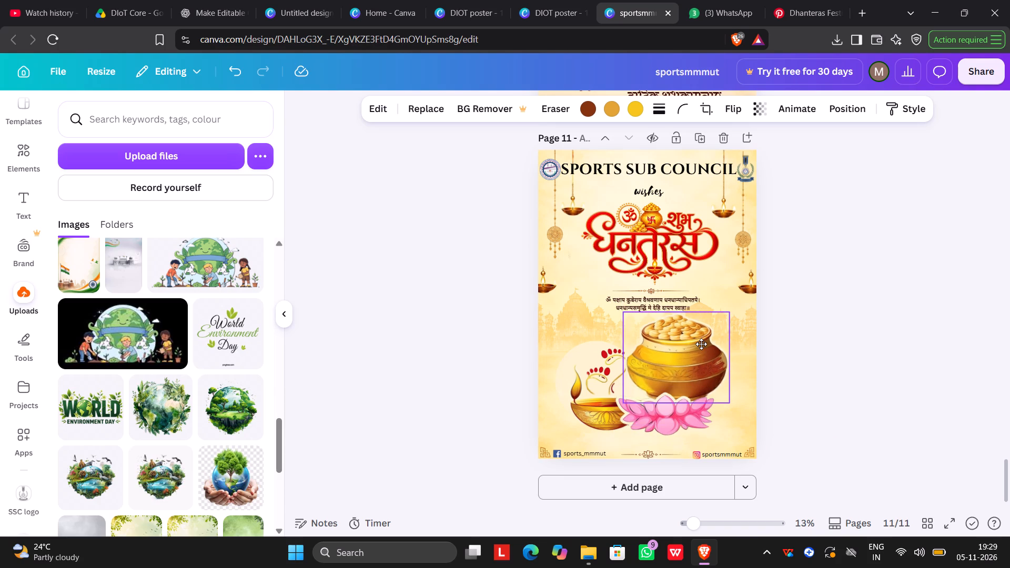
pyautogui.moveTo(701, 344); pyautogui.dragTo(700, 356)
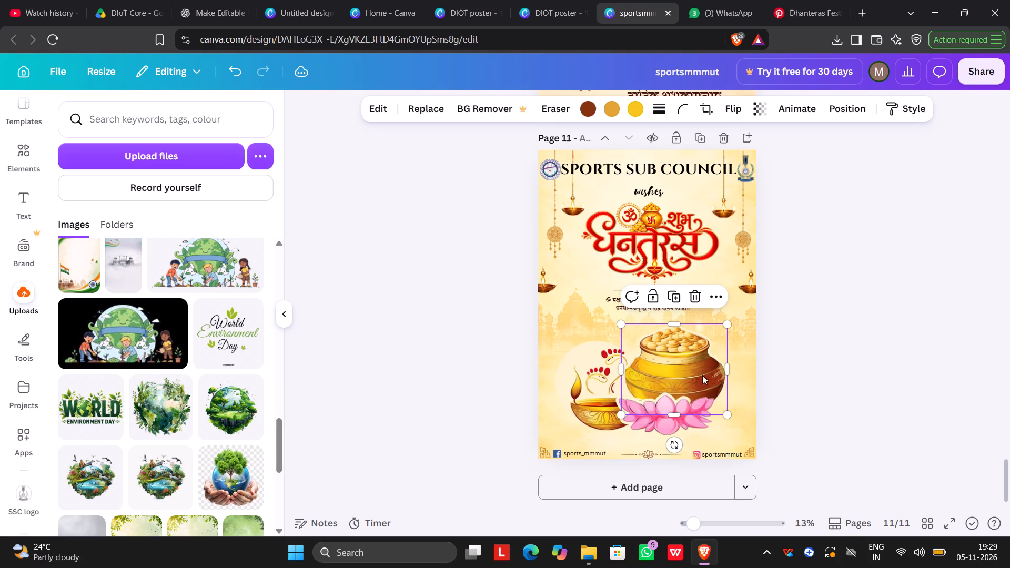
# Enlarge the lotus slightly and recentre it under the kalash.
pyautogui.click(702, 423)
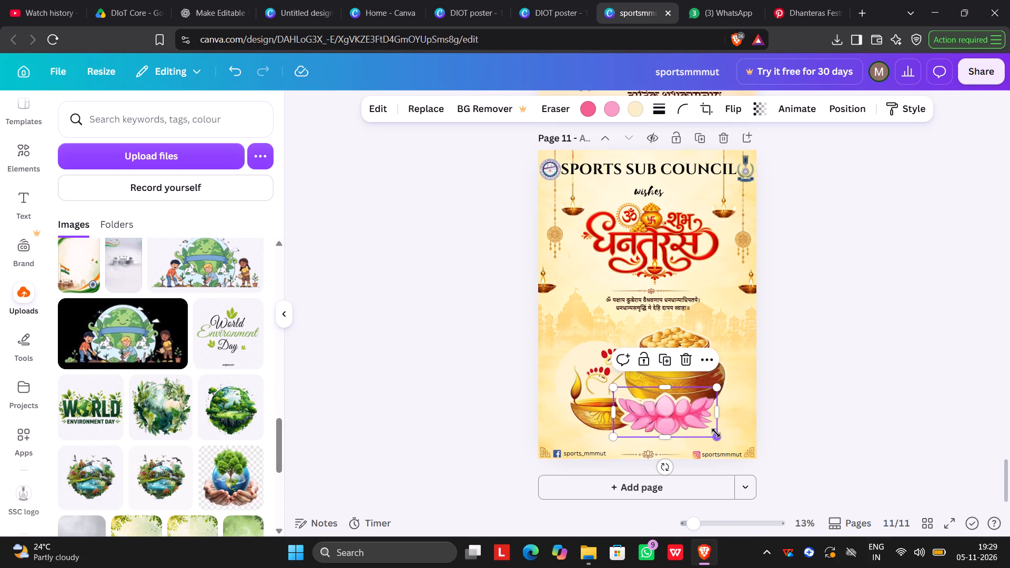
pyautogui.moveTo(716, 433); pyautogui.dragTo(738, 438)
pyautogui.moveTo(697, 417); pyautogui.dragTo(689, 405)
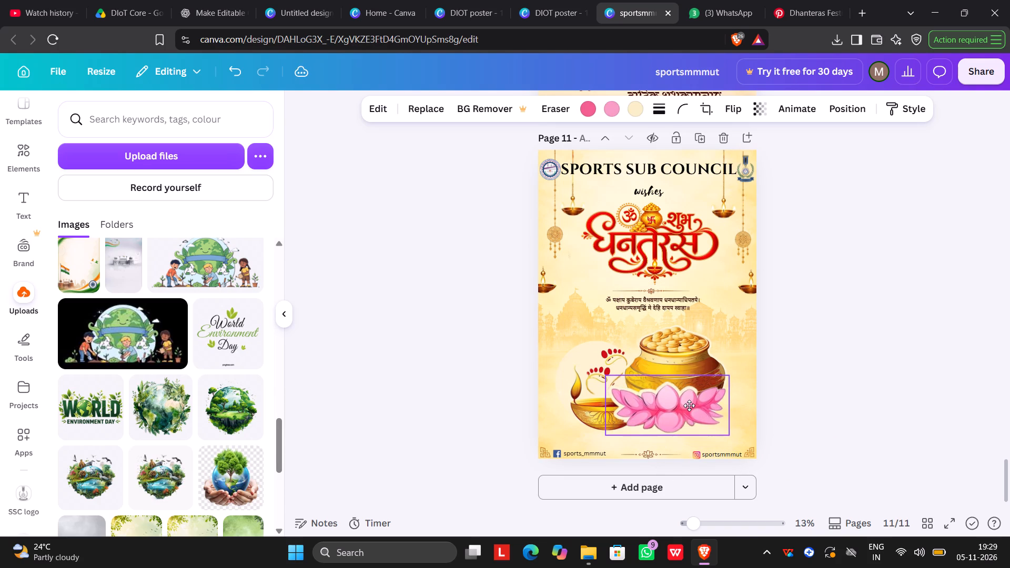
pyautogui.moveTo(689, 405); pyautogui.dragTo(689, 405)
# Enlarge the diya and move it closer to the page's left edge, level with the lotus.
pyautogui.click(595, 414)
pyautogui.moveTo(565, 429); pyautogui.dragTo(547, 438)
pyautogui.moveTo(584, 422); pyautogui.dragTo(589, 406)
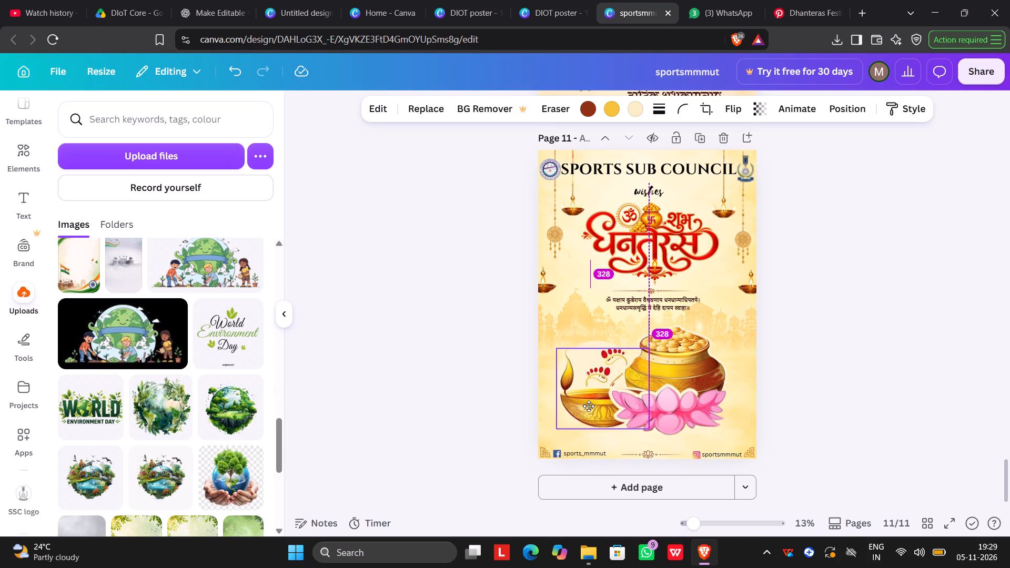
pyautogui.moveTo(589, 406); pyautogui.dragTo(587, 405)
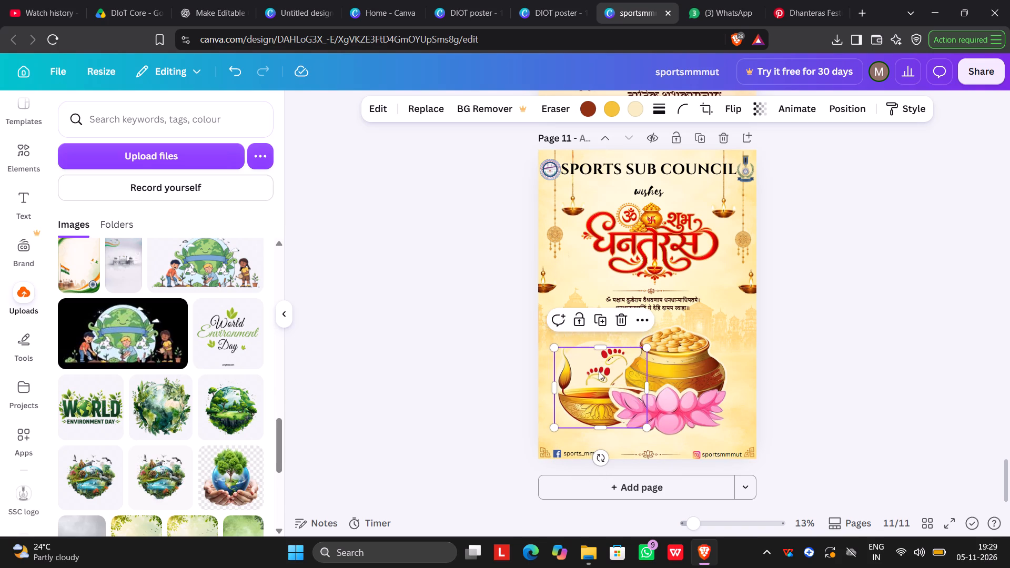
# Free the footprints from behind the diya by moving them up under the mantra, and return the diya beside the lotus.
pyautogui.click(604, 361)
pyautogui.click(621, 357)
pyautogui.click(501, 370)
pyautogui.click(599, 371)
pyautogui.moveTo(597, 402); pyautogui.dragTo(599, 421)
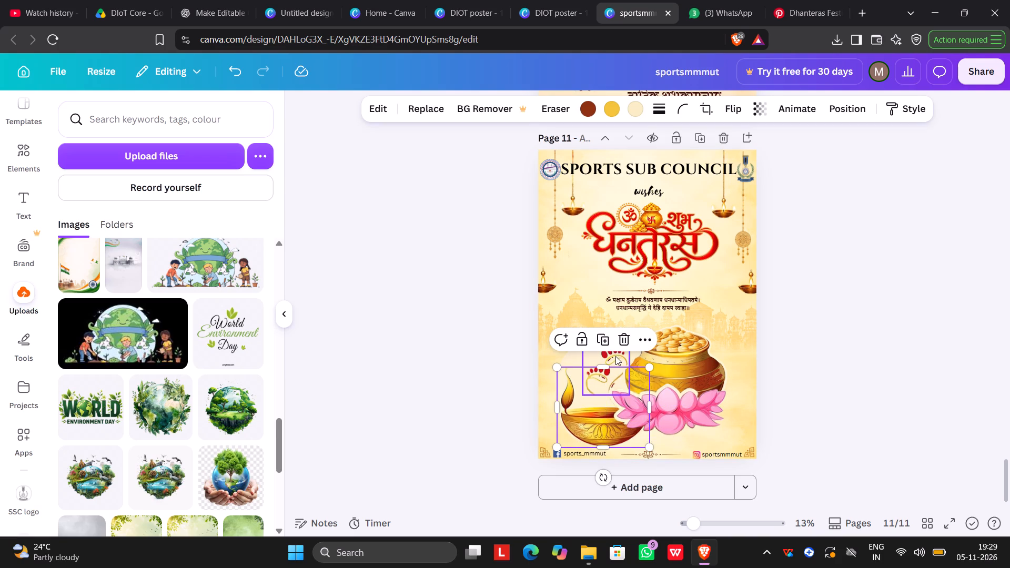
pyautogui.moveTo(615, 356); pyautogui.dragTo(623, 315)
pyautogui.moveTo(593, 428); pyautogui.dragTo(594, 406)
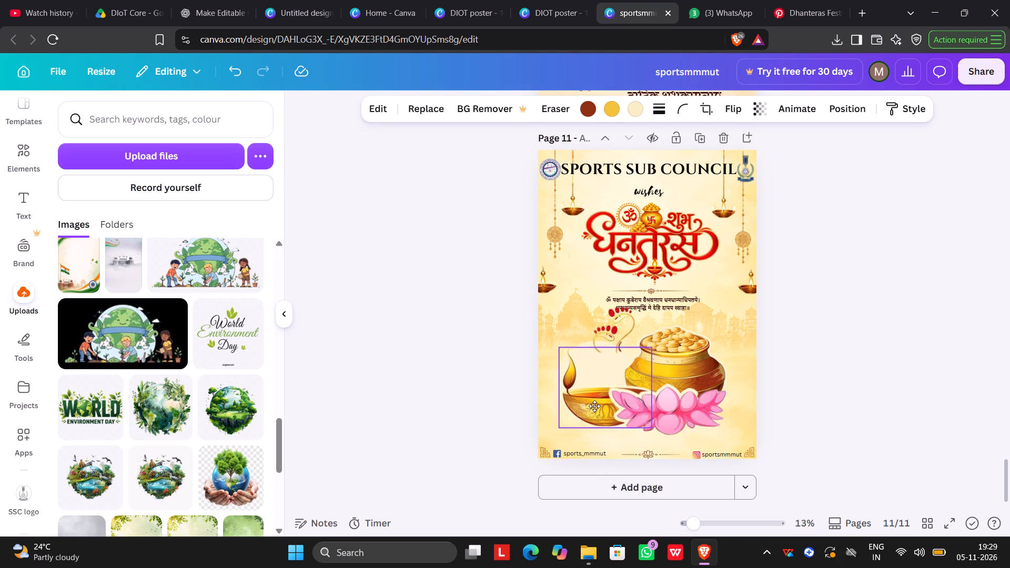
pyautogui.moveTo(594, 406); pyautogui.dragTo(589, 406)
# Resize the footprints to slightly smaller than before and place them above the diya's bowl, beside the kalash.
pyautogui.click(611, 331)
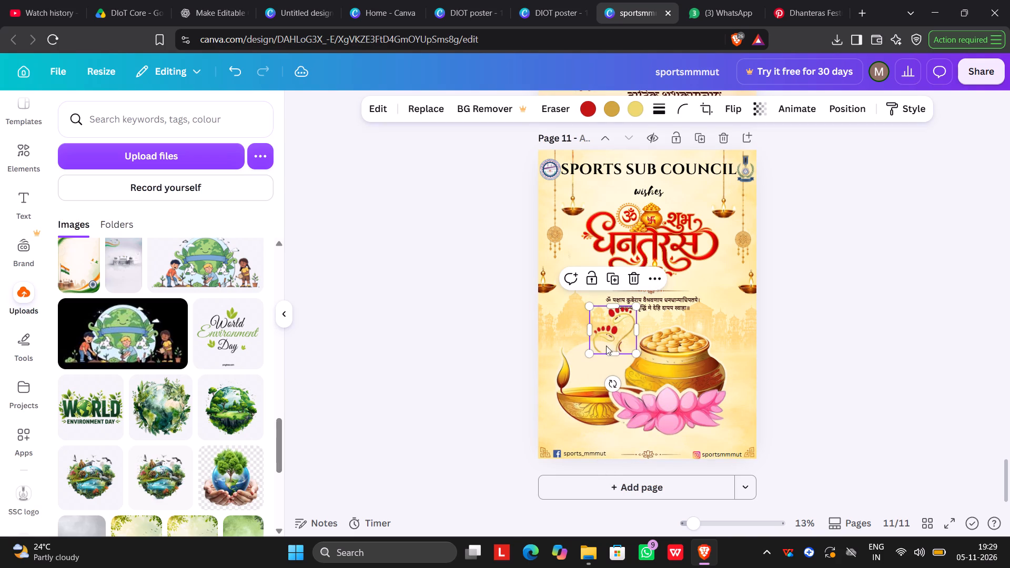
pyautogui.moveTo(634, 354); pyautogui.dragTo(658, 378)
pyautogui.moveTo(626, 350); pyautogui.dragTo(608, 356)
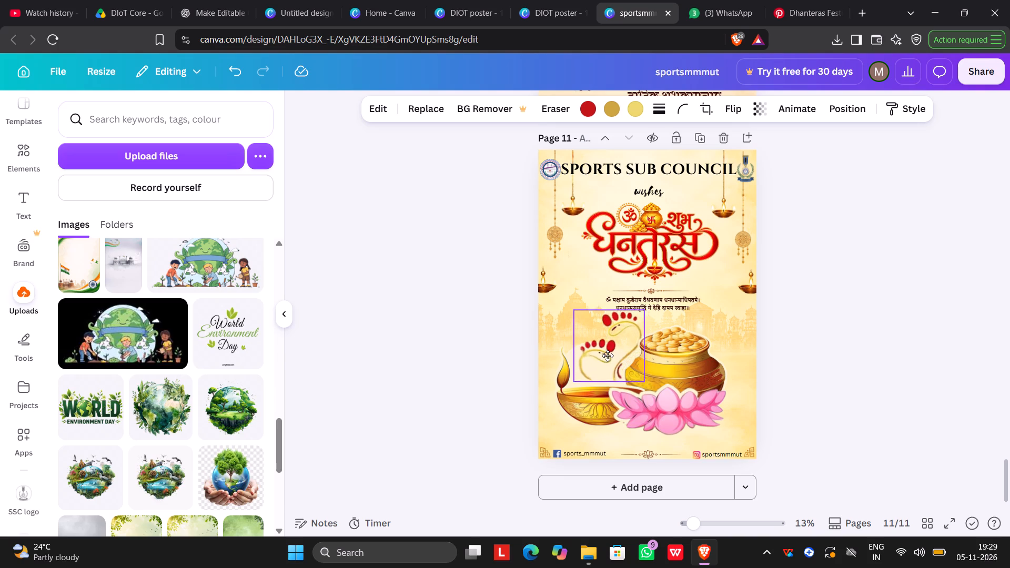
pyautogui.moveTo(608, 356); pyautogui.dragTo(609, 362)
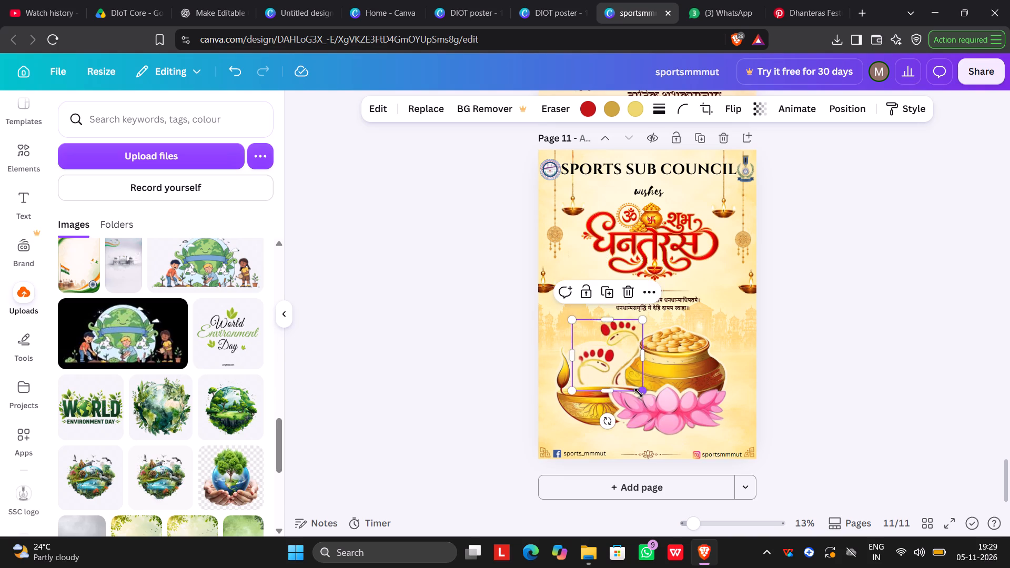
pyautogui.moveTo(641, 392); pyautogui.dragTo(614, 360)
pyautogui.moveTo(596, 342); pyautogui.dragTo(599, 343)
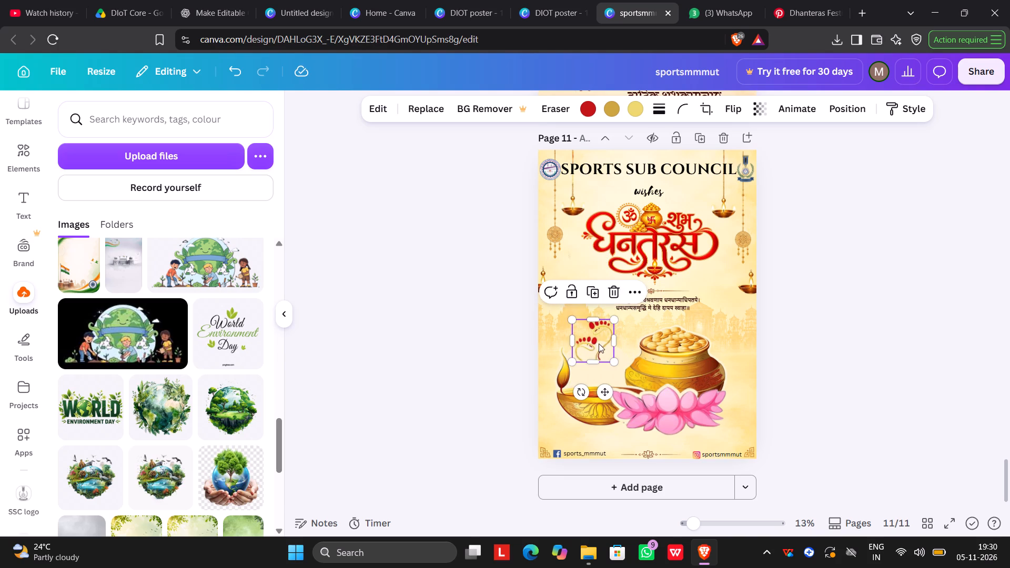
pyautogui.moveTo(599, 343); pyautogui.dragTo(610, 360)
pyautogui.click(845, 350)
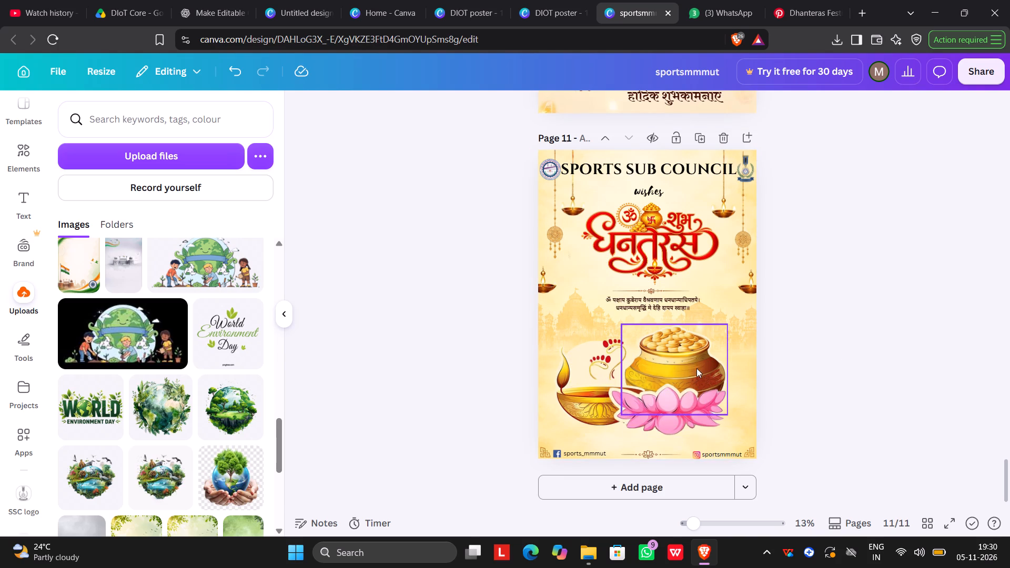
# Shift the kalash slightly toward the page's right edge and realign the lotus centrally beneath it.
pyautogui.moveTo(695, 364); pyautogui.dragTo(704, 361)
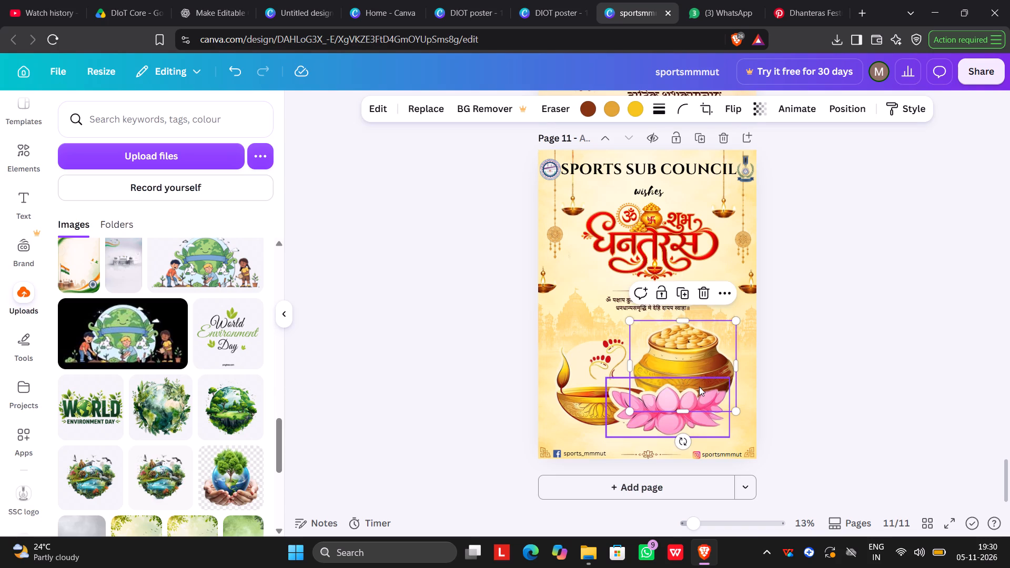
pyautogui.moveTo(695, 401); pyautogui.dragTo(689, 403)
pyautogui.click(816, 384)
pyautogui.moveTo(701, 411); pyautogui.dragTo(705, 407)
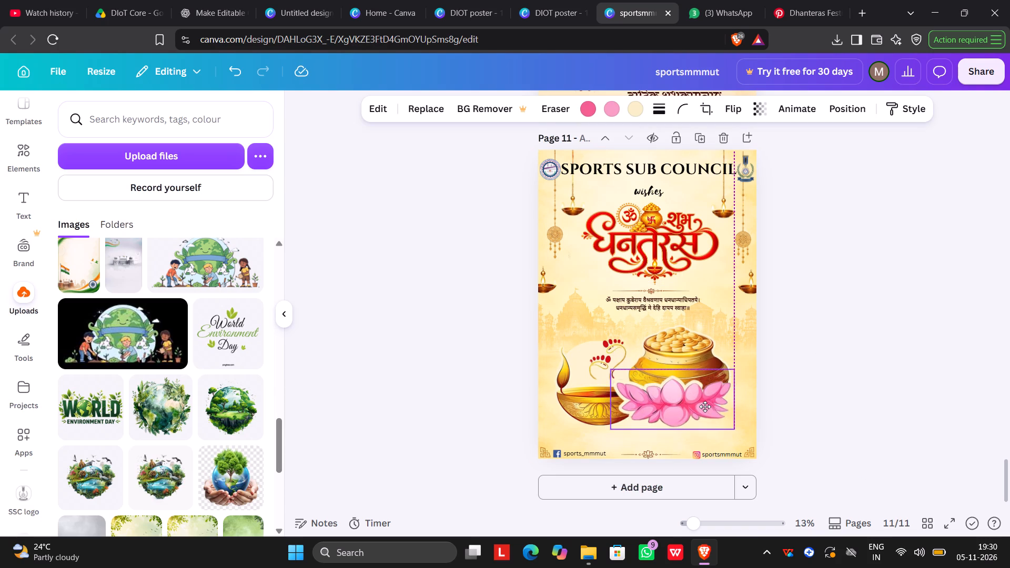
pyautogui.moveTo(705, 407); pyautogui.dragTo(710, 408)
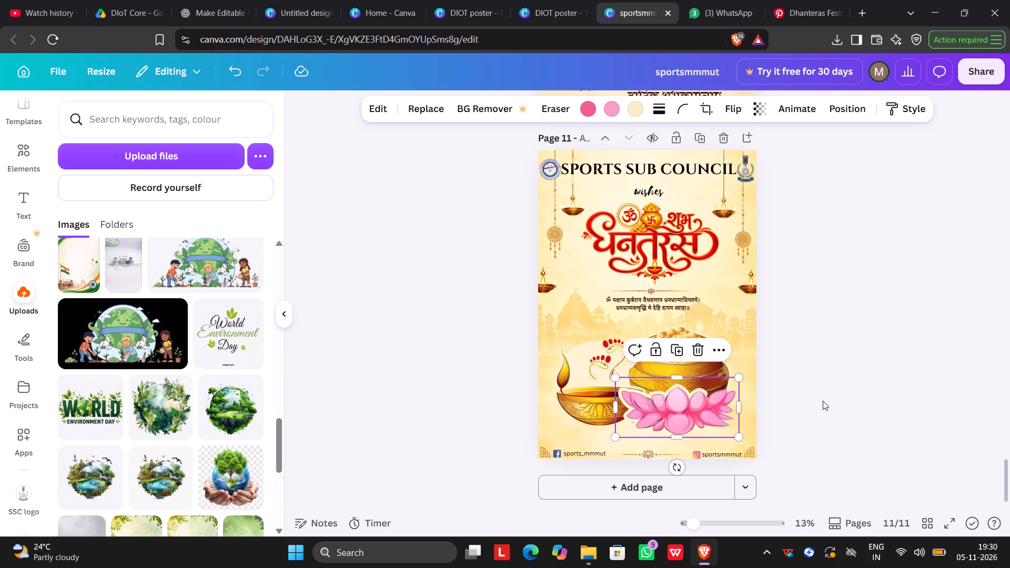
pyautogui.click(823, 401)
# Nudge the diya slightly toward the lotus and raise the footprints a little above it.
pyautogui.click(598, 402)
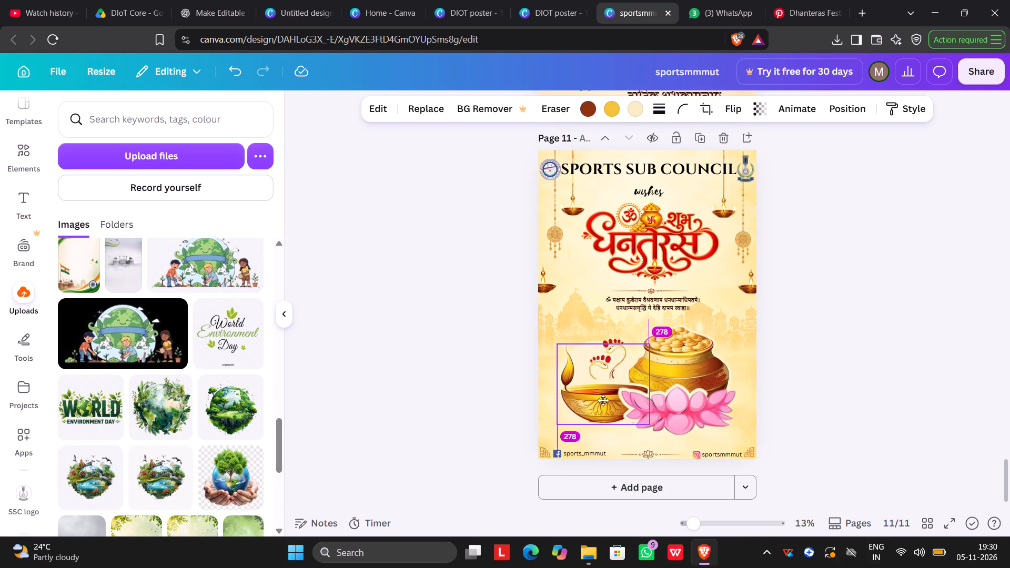
pyautogui.click(841, 400)
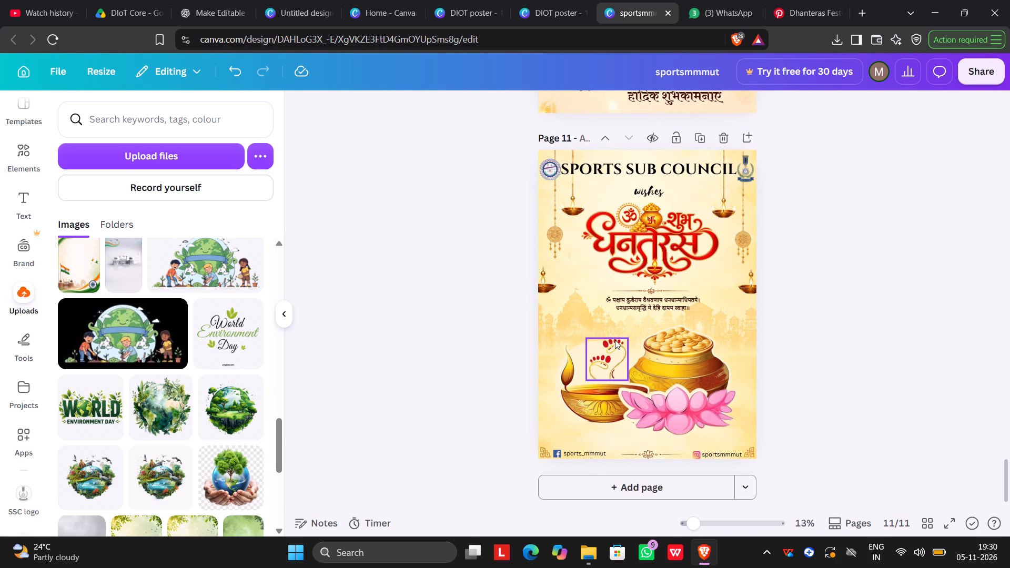
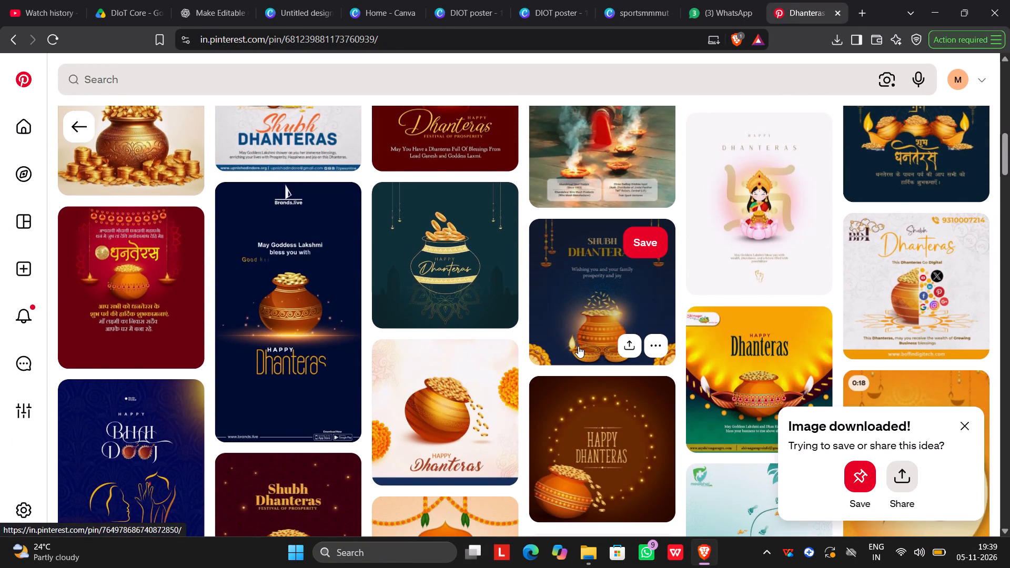
# Browse the related Dhanteras pins on Pinterest for poster design references and usable festive elements.
pyautogui.scroll(-7, 578, 346)
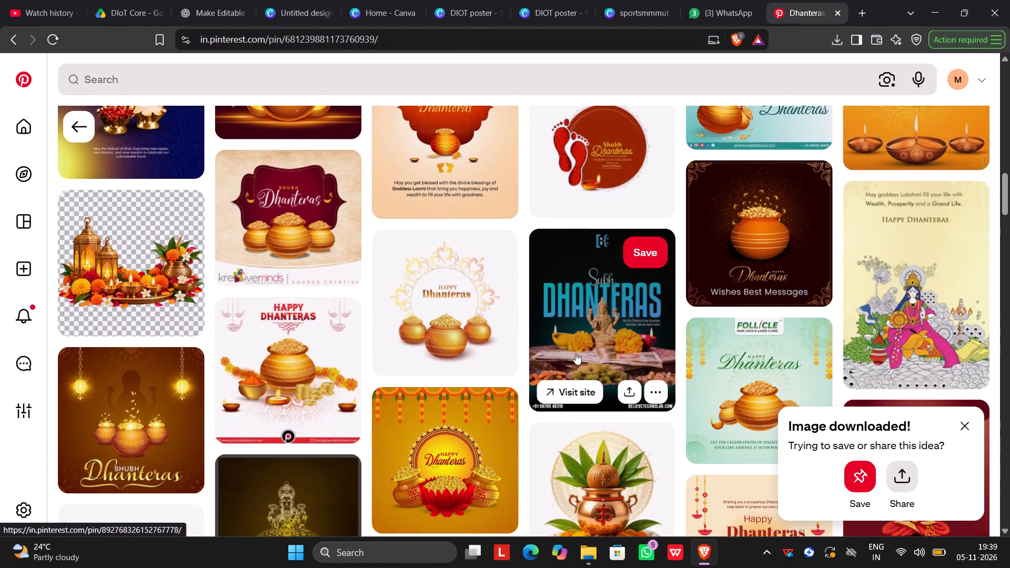
pyautogui.scroll(-4, 575, 353)
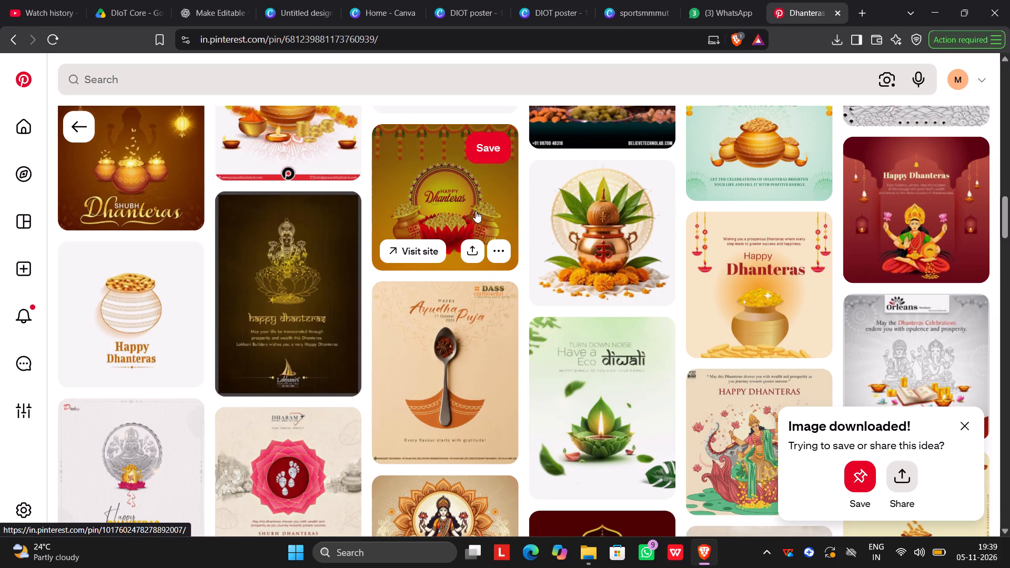
pyautogui.scroll(-1, 478, 211)
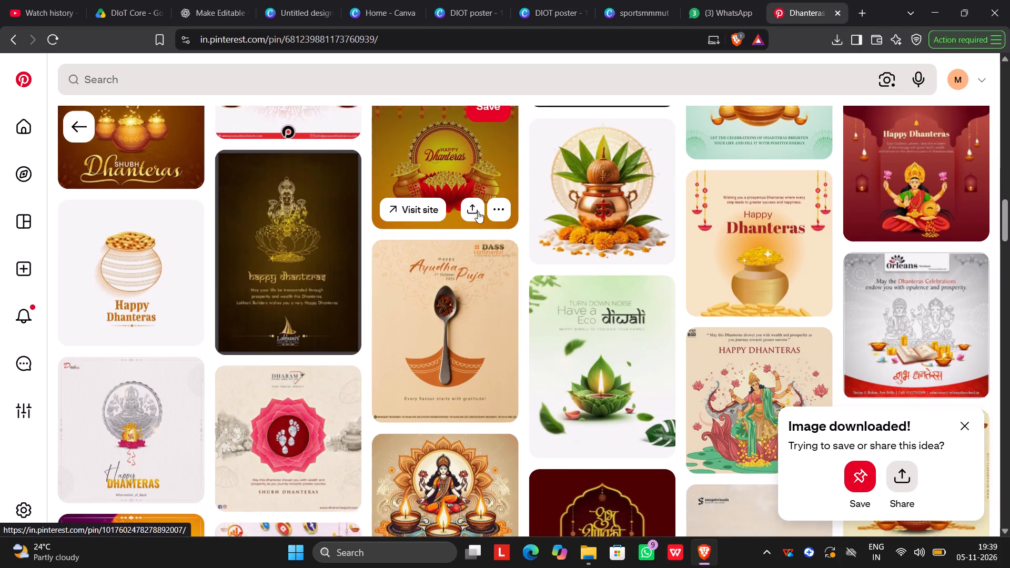
pyautogui.scroll(-4, 478, 211)
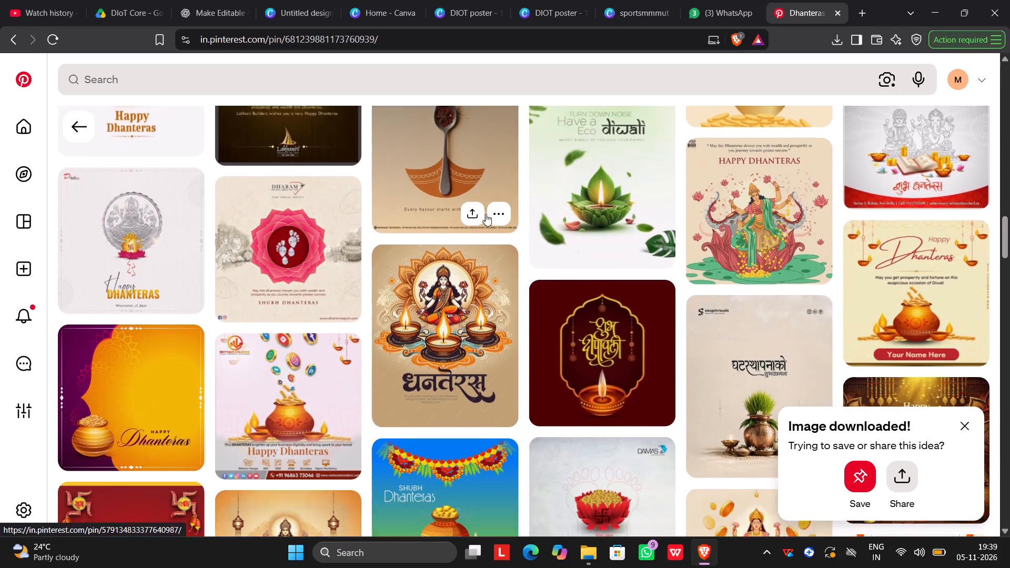
pyautogui.scroll(-5, 486, 214)
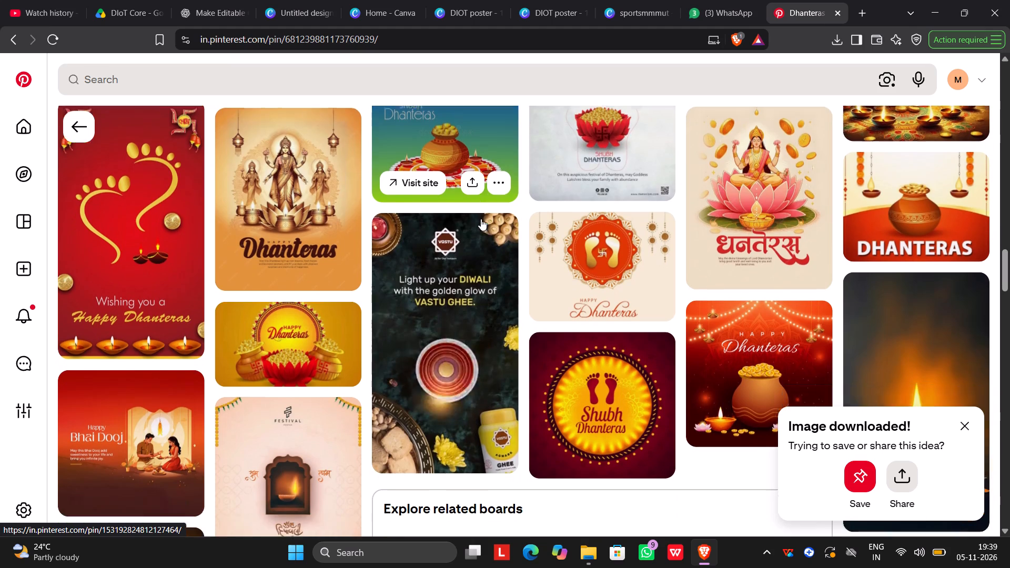
pyautogui.scroll(-1, 481, 219)
pyautogui.scroll(2, 479, 218)
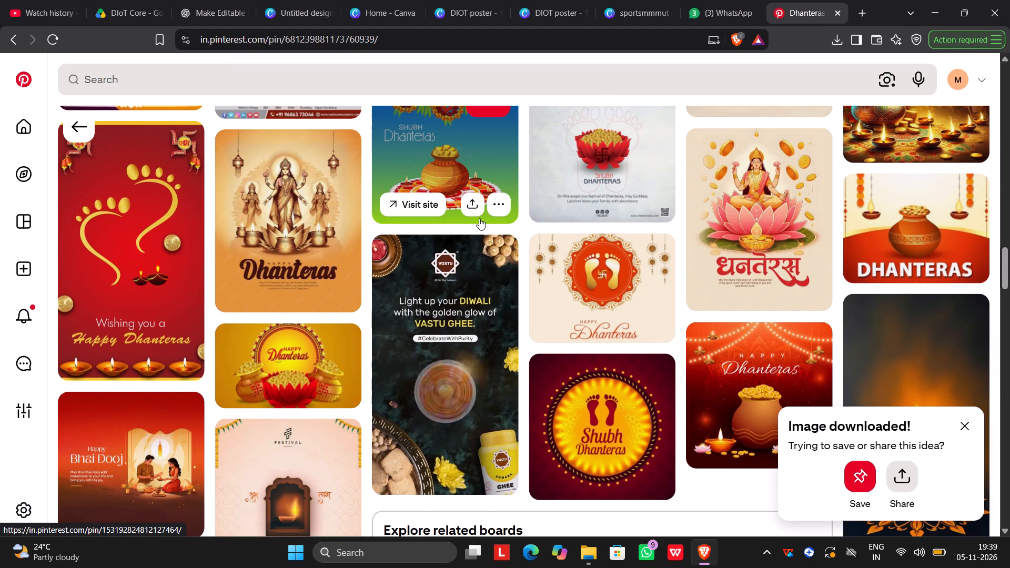
pyautogui.scroll(-9, 479, 218)
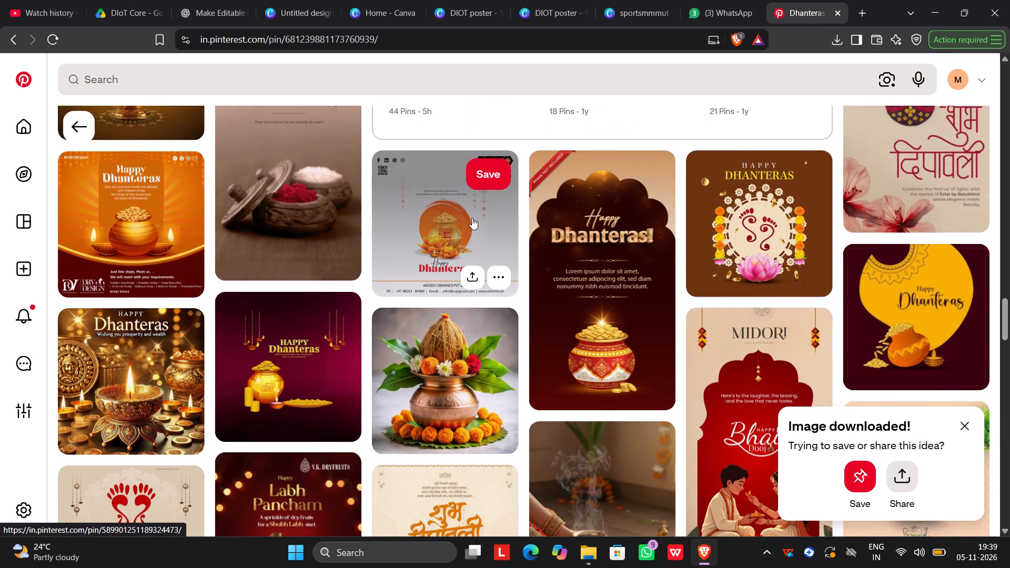
pyautogui.scroll(-2, 472, 218)
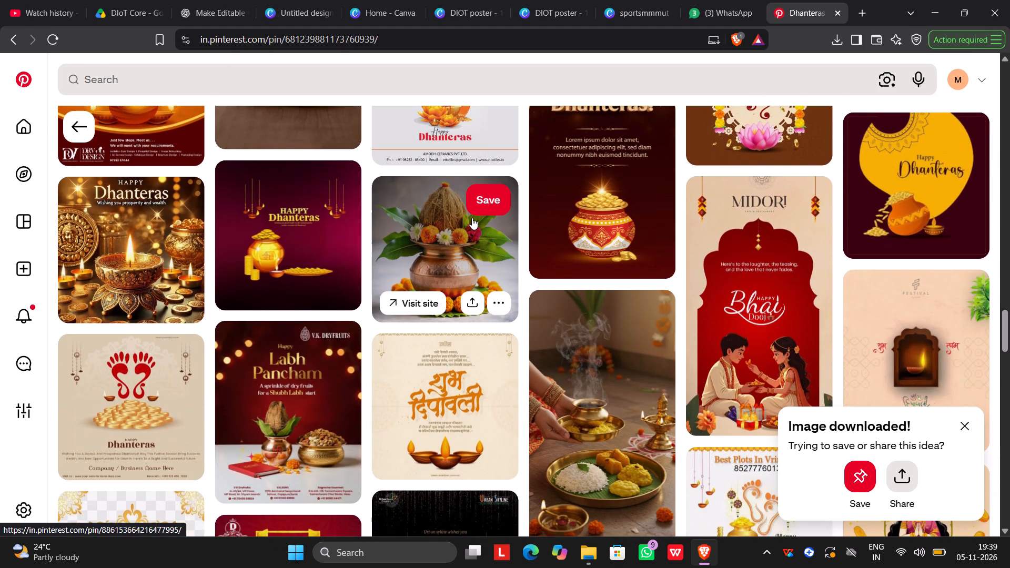
pyautogui.scroll(-11, 472, 218)
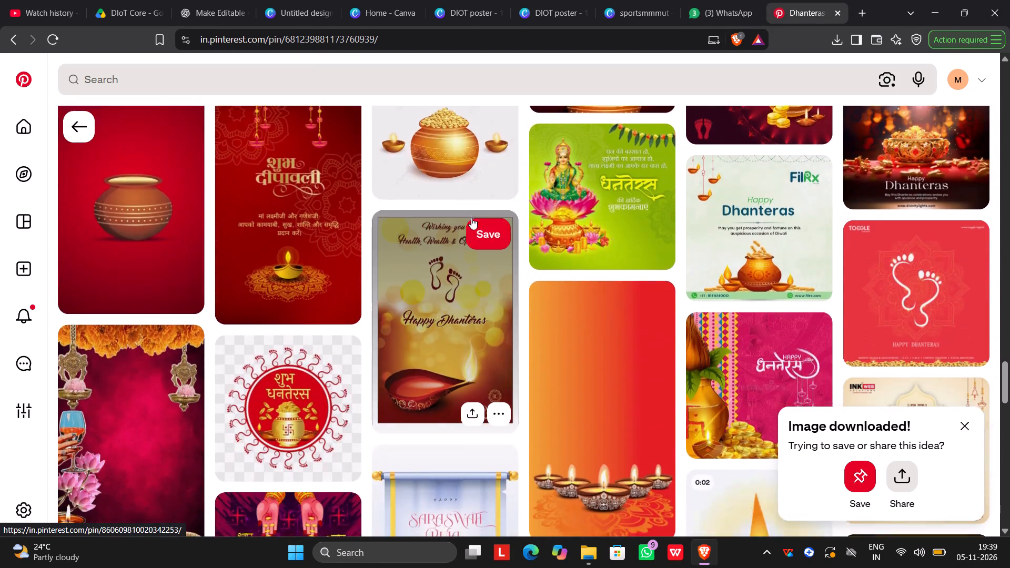
pyautogui.scroll(-13, 471, 218)
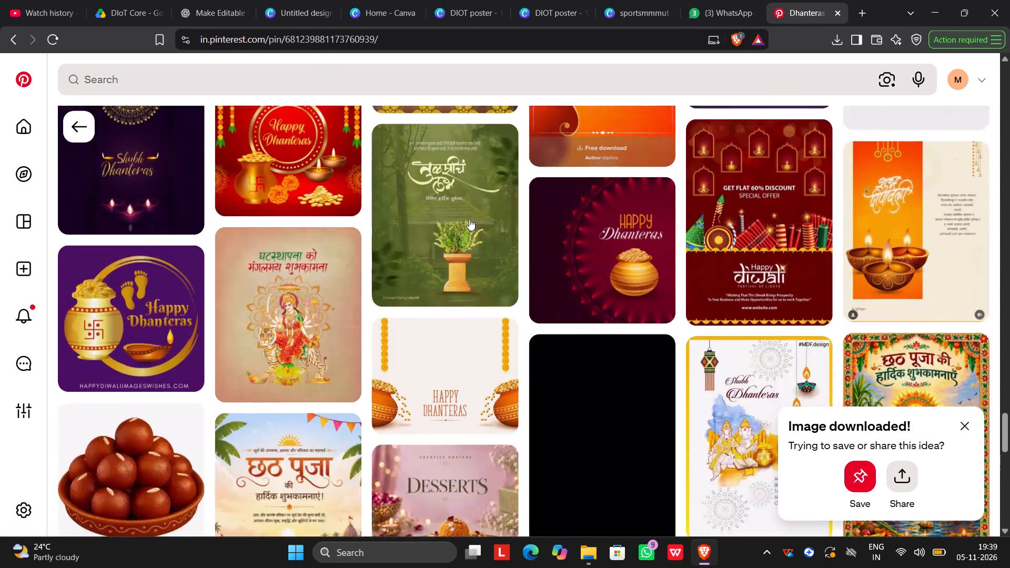
pyautogui.scroll(-7, 469, 219)
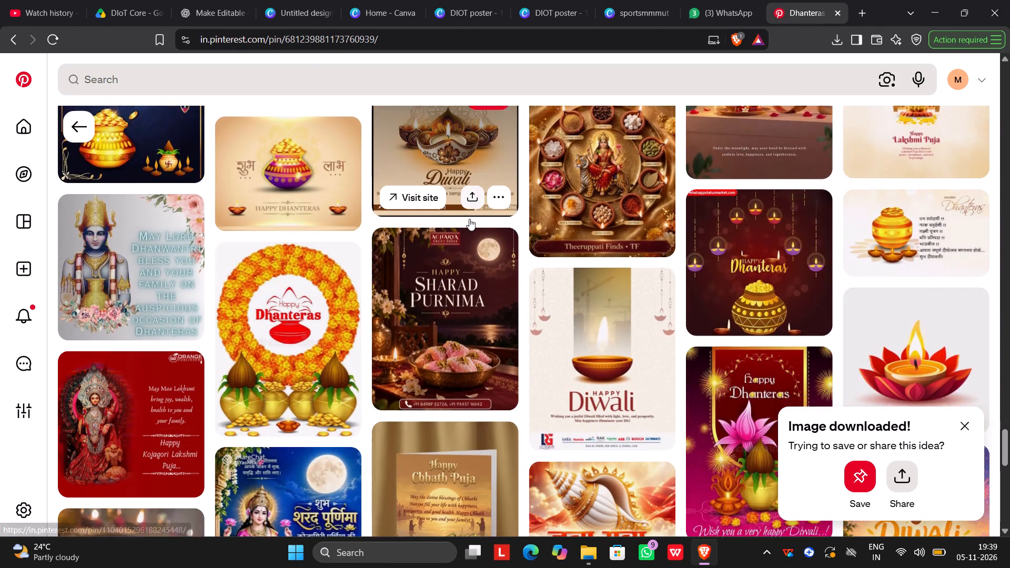
pyautogui.scroll(-1, 466, 232)
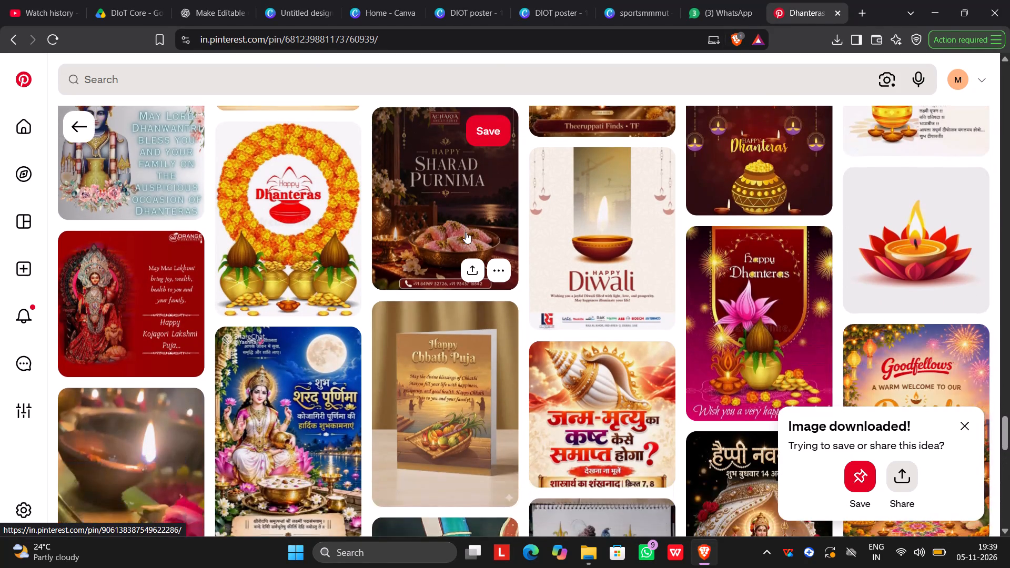
pyautogui.scroll(-6, 466, 232)
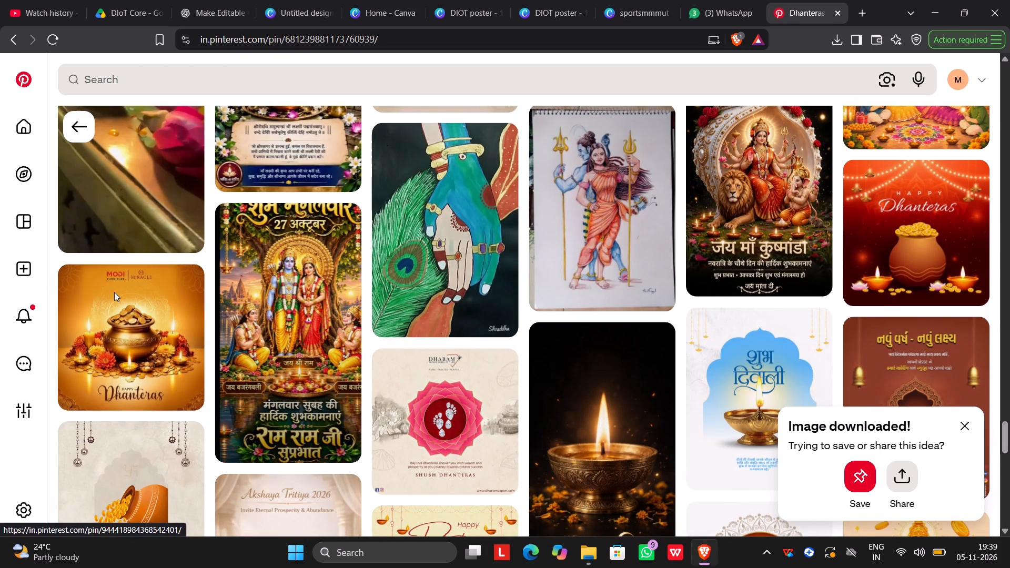
# Look further through the related Dhanteras pins for poster layouts, शुभ धनतेरस lettering and festive elements to use.
pyautogui.scroll(-3, 115, 292)
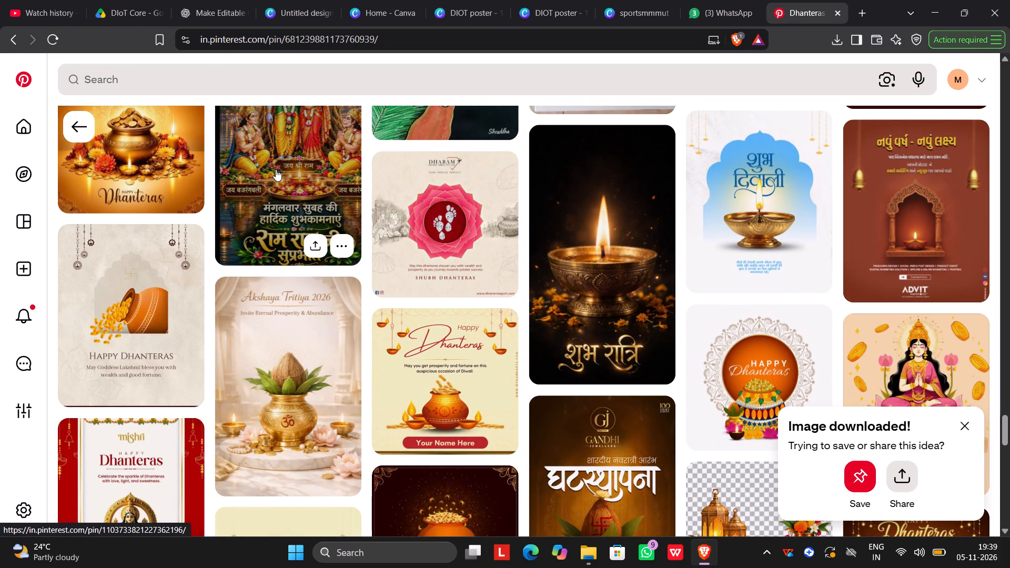
pyautogui.scroll(-5, 276, 169)
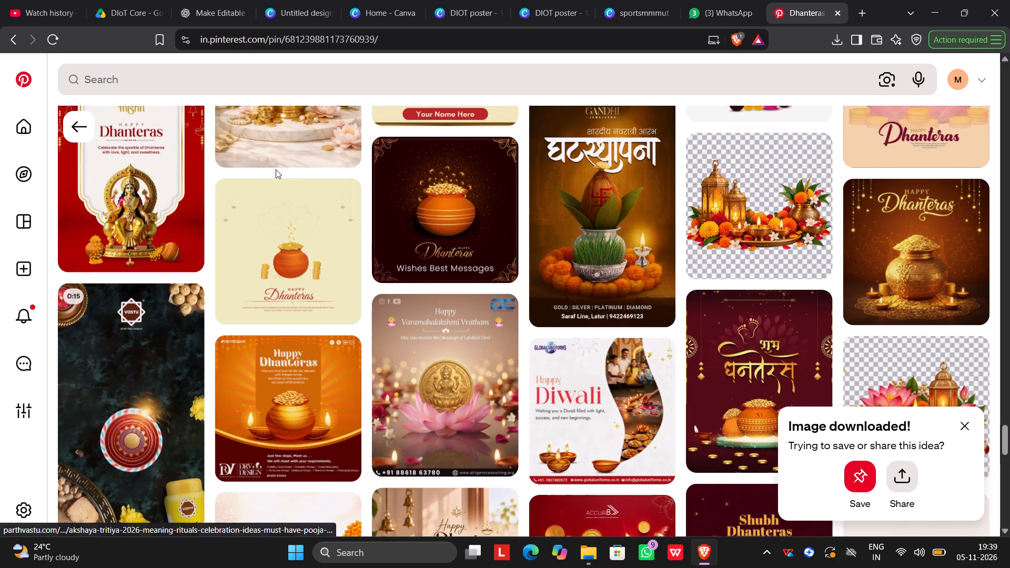
pyautogui.scroll(-4, 604, 260)
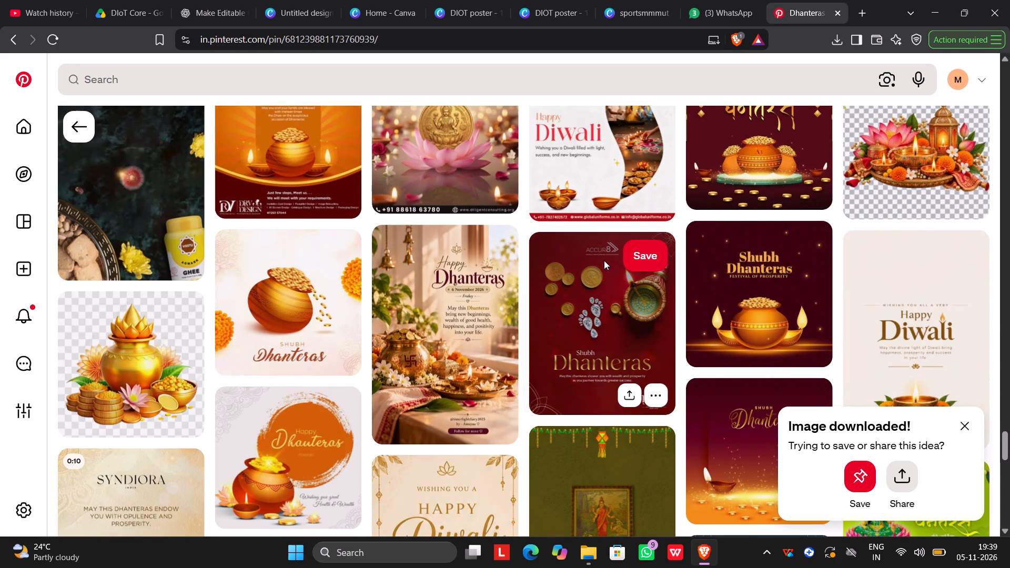
pyautogui.scroll(-1, 604, 260)
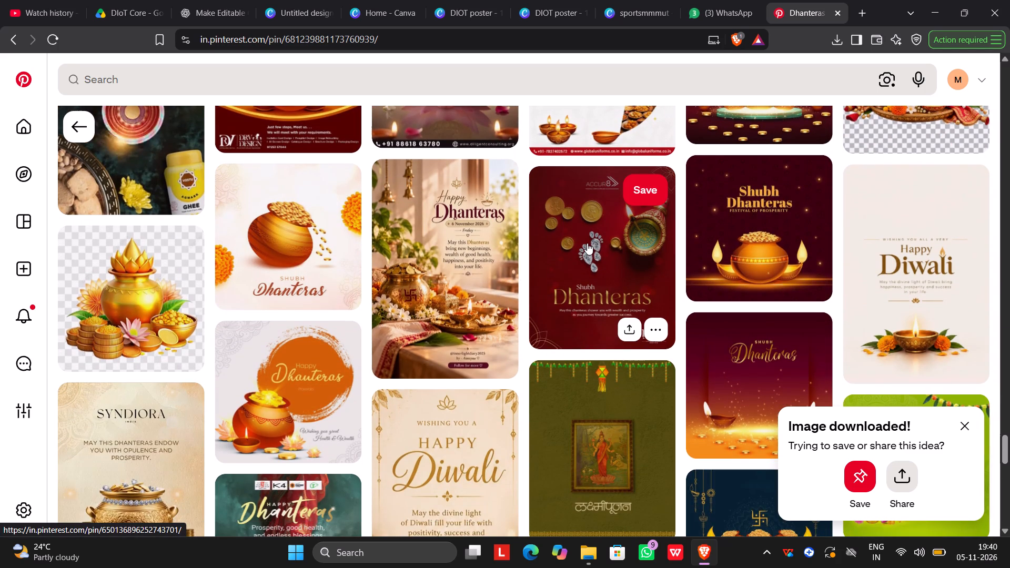
pyautogui.scroll(-1, 587, 243)
pyautogui.scroll(4, 587, 243)
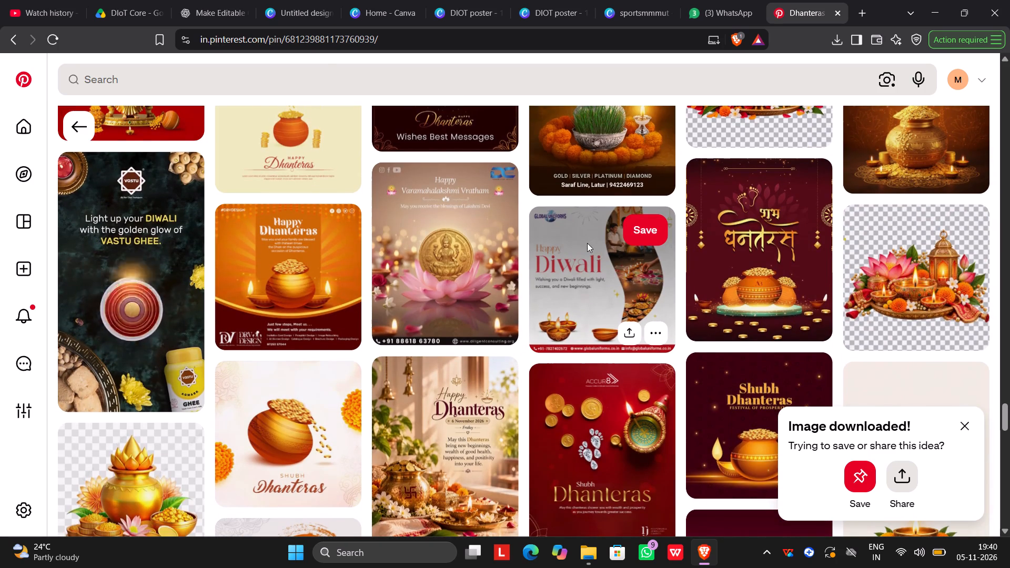
pyautogui.scroll(-6, 587, 243)
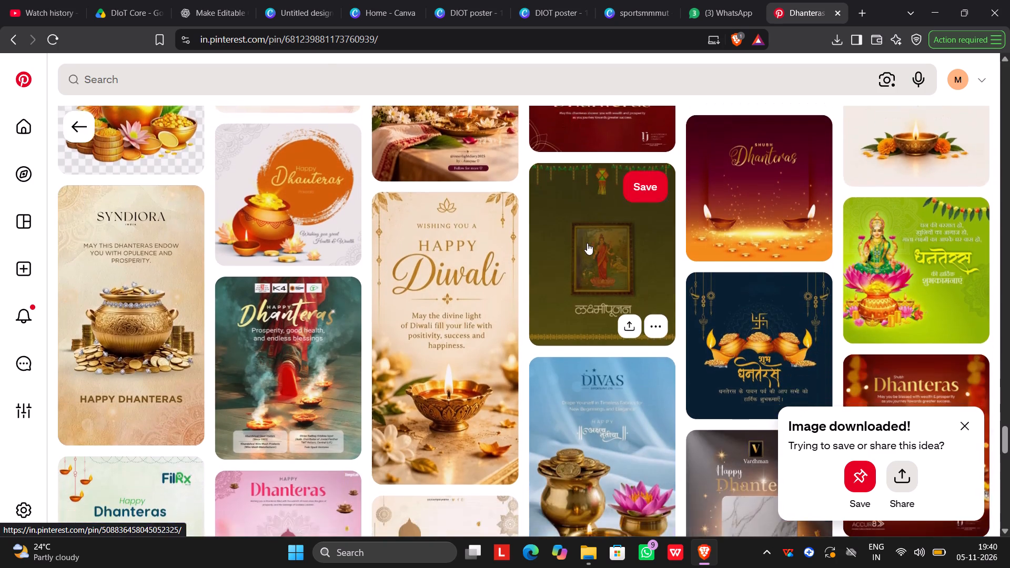
pyautogui.scroll(-10, 587, 243)
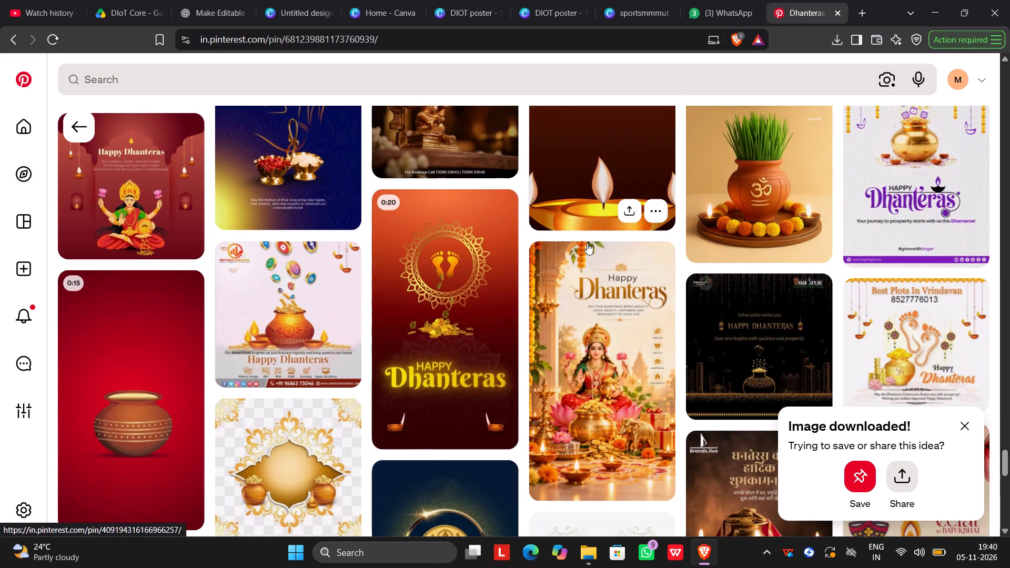
pyautogui.scroll(-5, 587, 243)
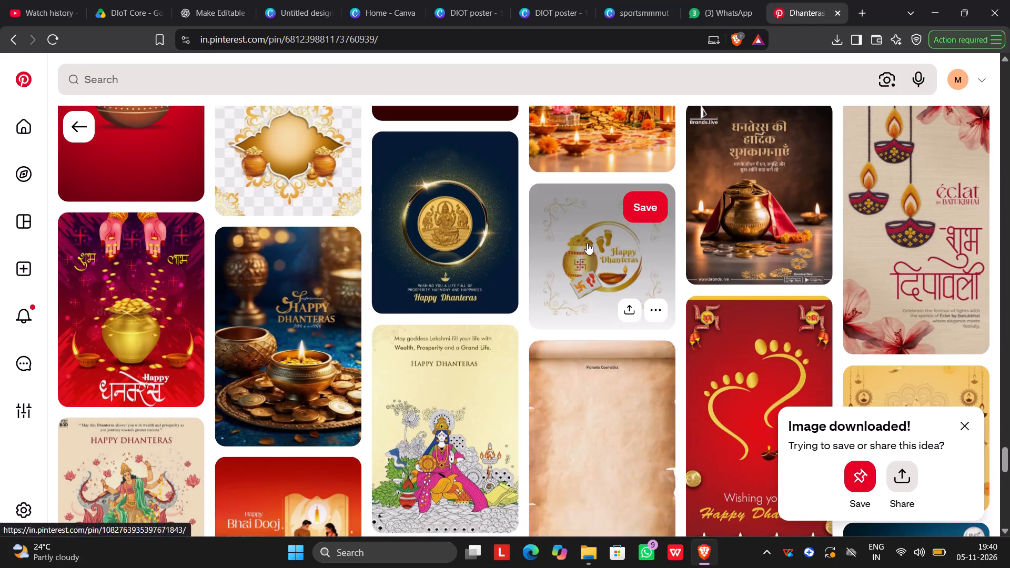
pyautogui.scroll(-6, 587, 243)
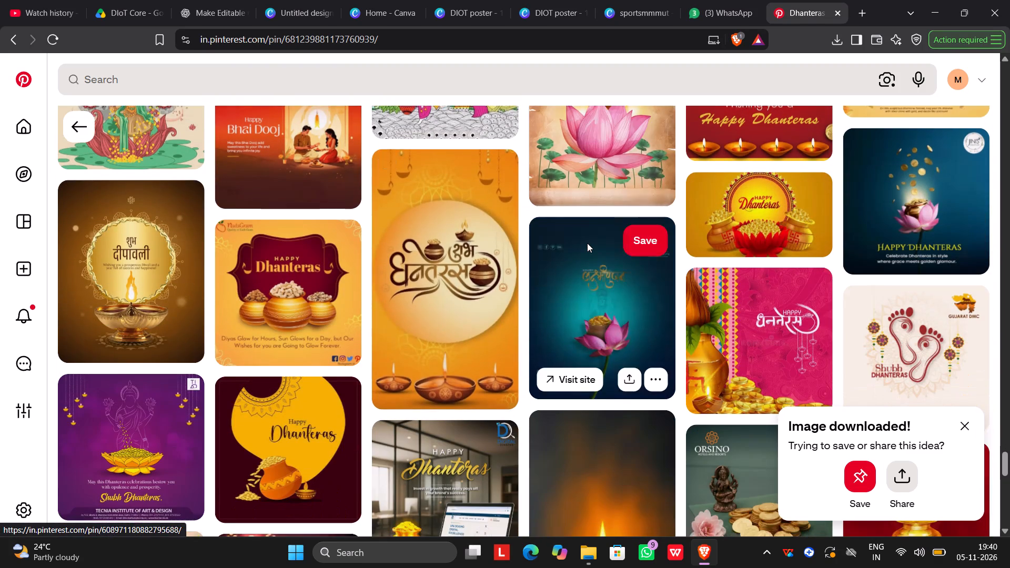
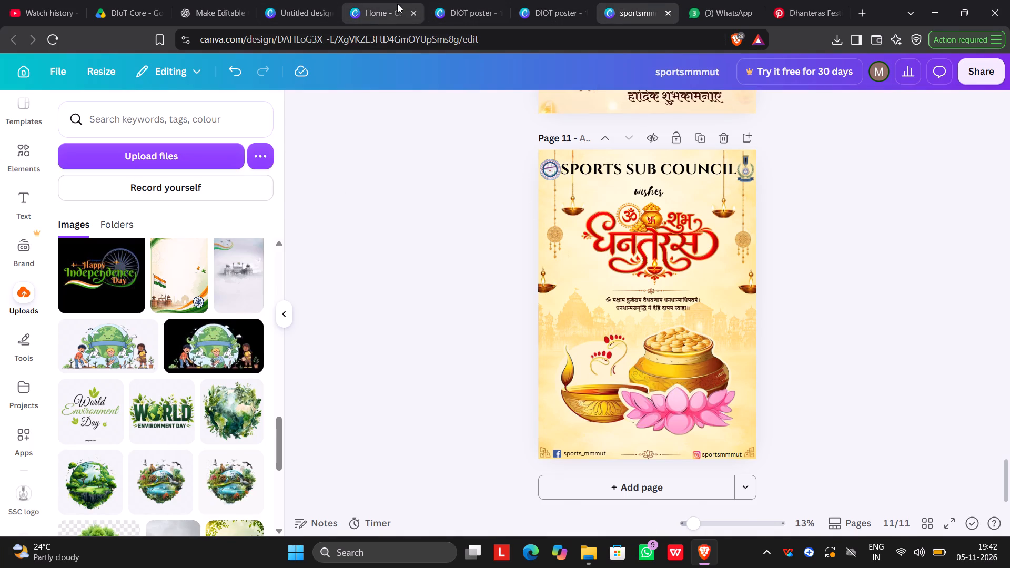
pyautogui.click(397, 4)
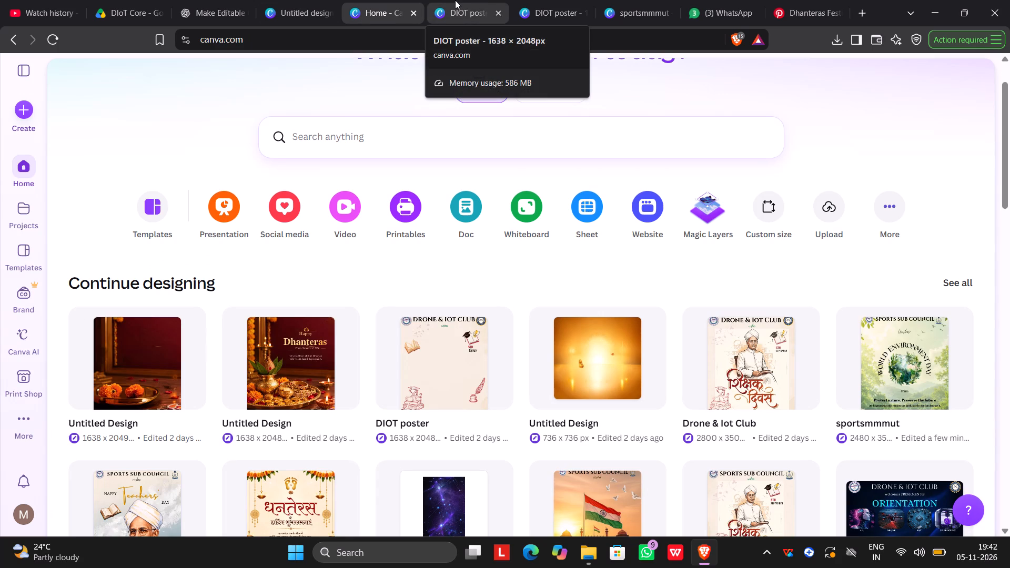
pyautogui.click(455, 0)
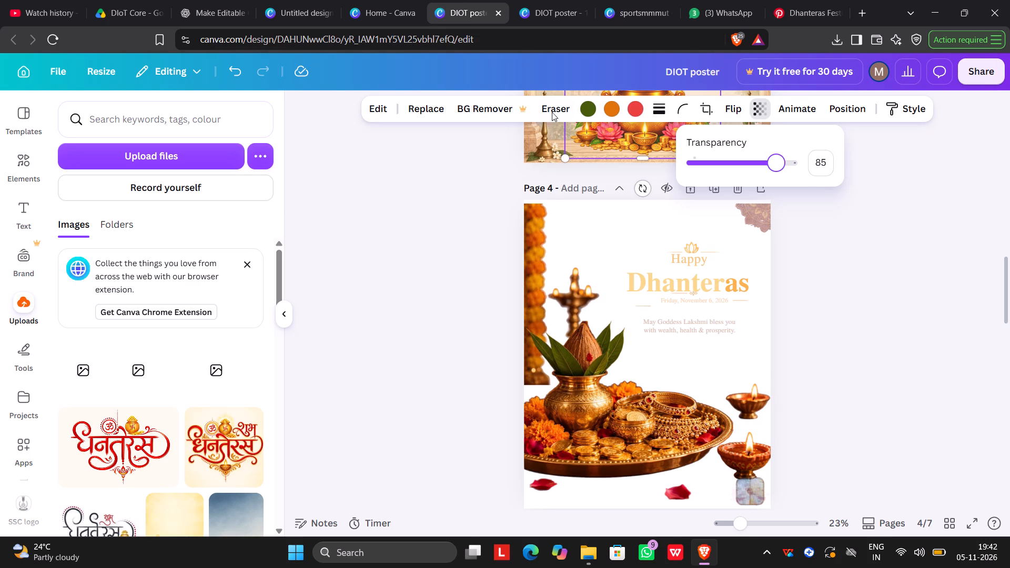
pyautogui.scroll(3, 591, 319)
pyautogui.scroll(-5, 591, 316)
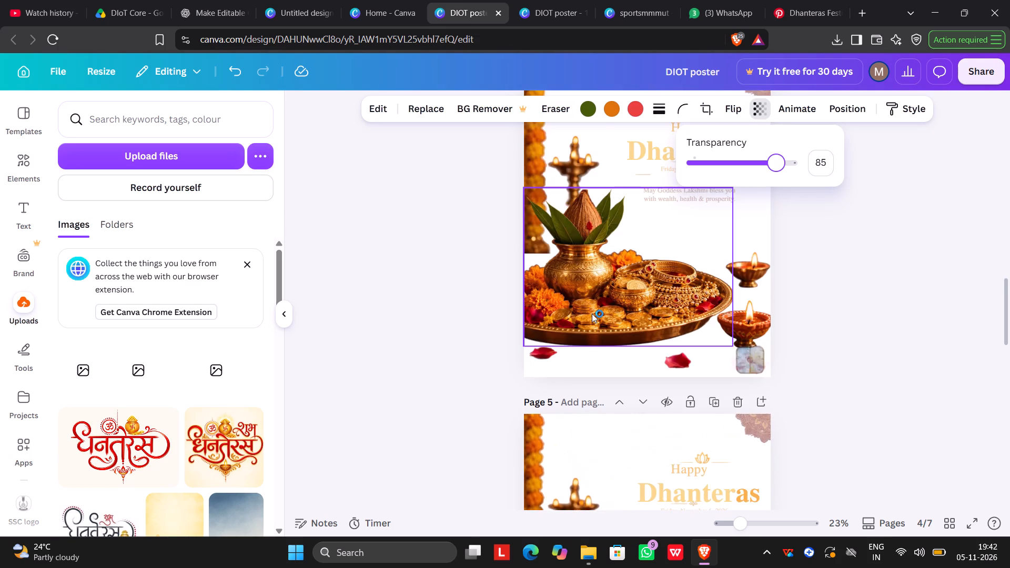
pyautogui.scroll(-6, 592, 313)
pyautogui.scroll(5, 592, 311)
pyautogui.scroll(-7, 592, 311)
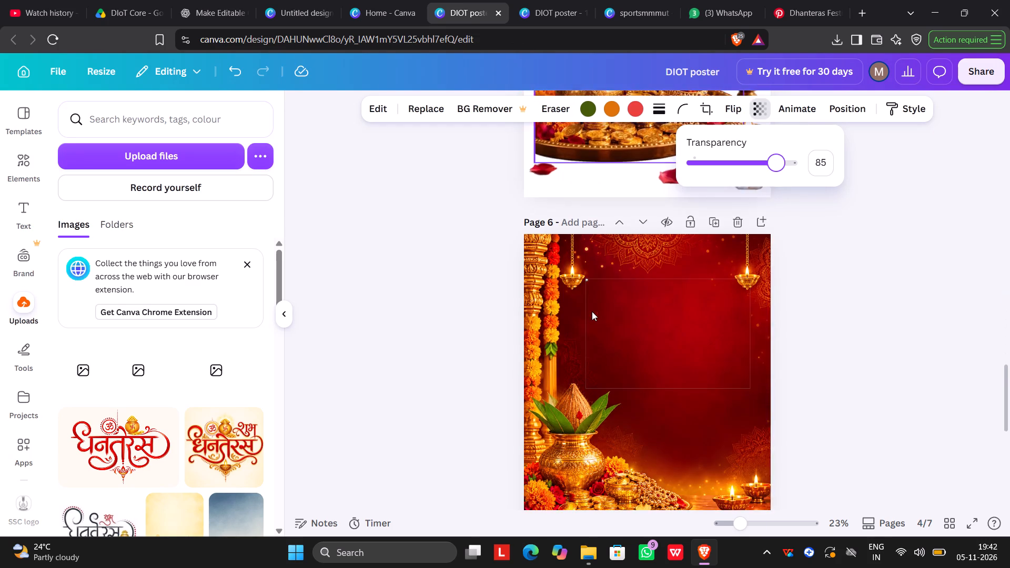
pyautogui.scroll(-6, 592, 311)
pyautogui.scroll(12, 593, 307)
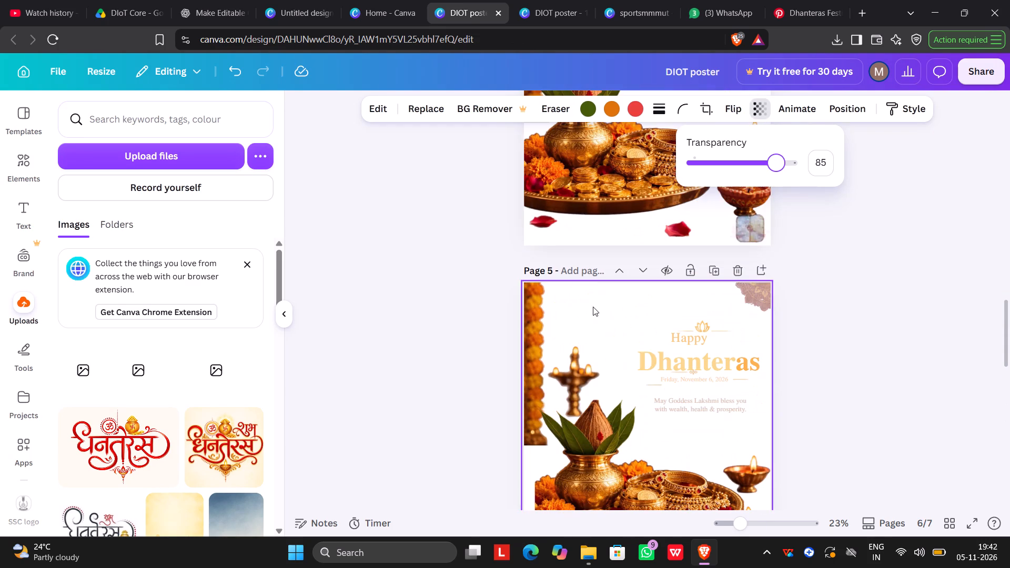
pyautogui.scroll(6, 589, 240)
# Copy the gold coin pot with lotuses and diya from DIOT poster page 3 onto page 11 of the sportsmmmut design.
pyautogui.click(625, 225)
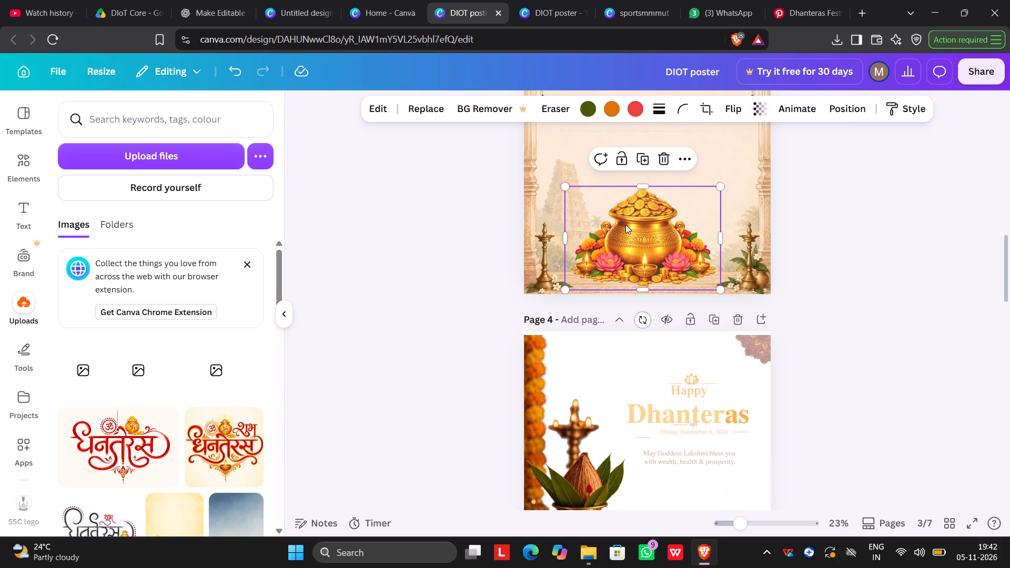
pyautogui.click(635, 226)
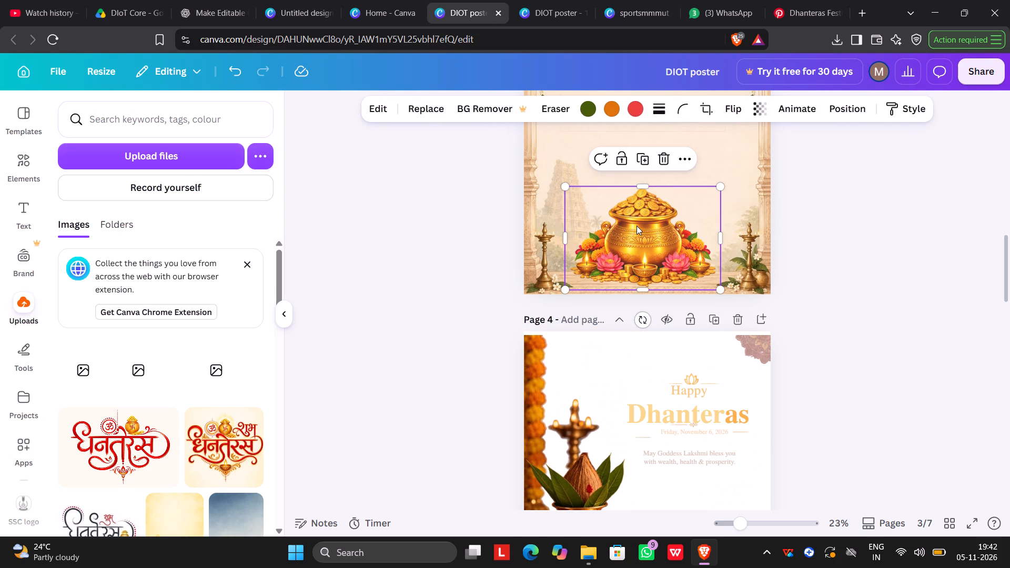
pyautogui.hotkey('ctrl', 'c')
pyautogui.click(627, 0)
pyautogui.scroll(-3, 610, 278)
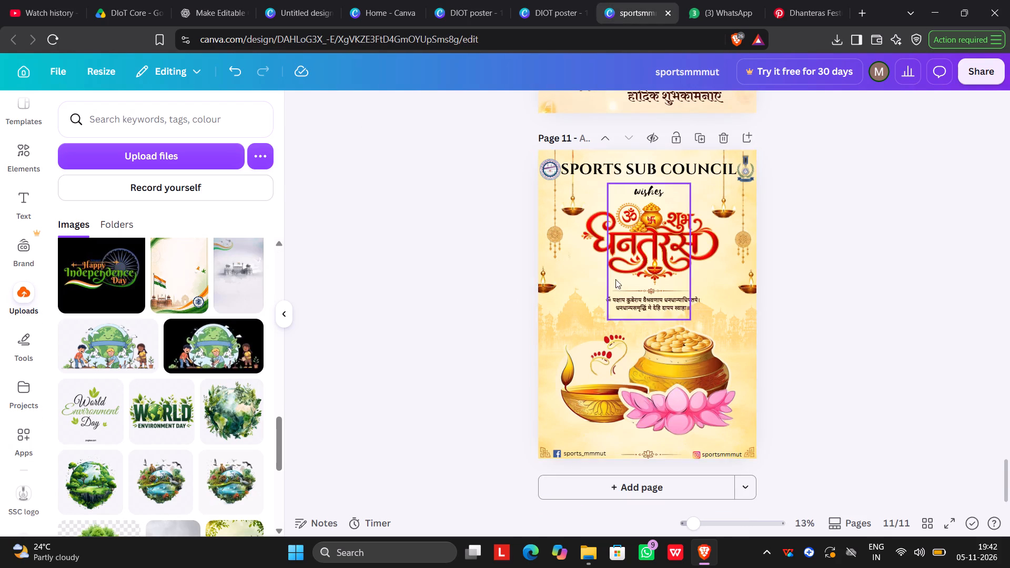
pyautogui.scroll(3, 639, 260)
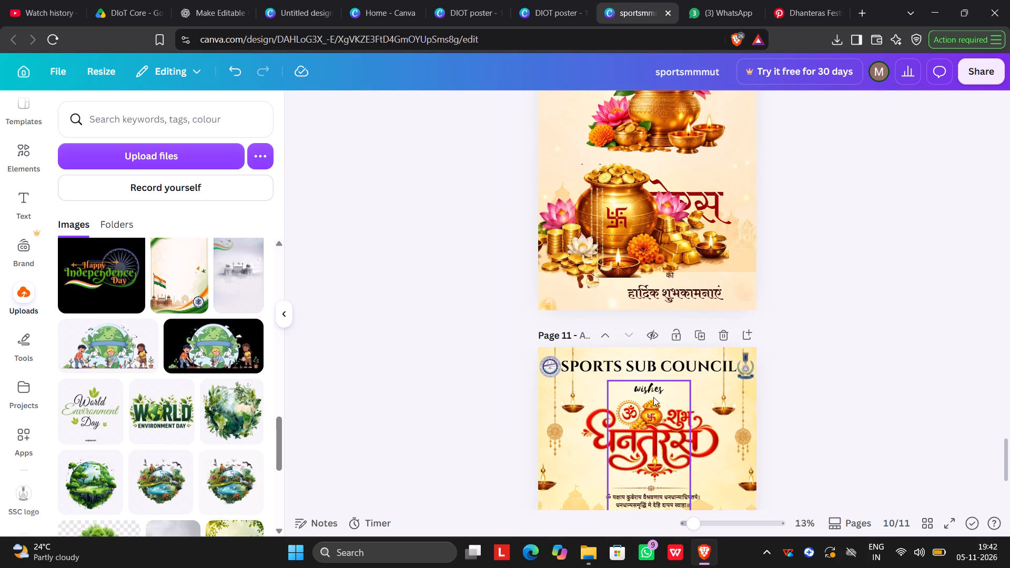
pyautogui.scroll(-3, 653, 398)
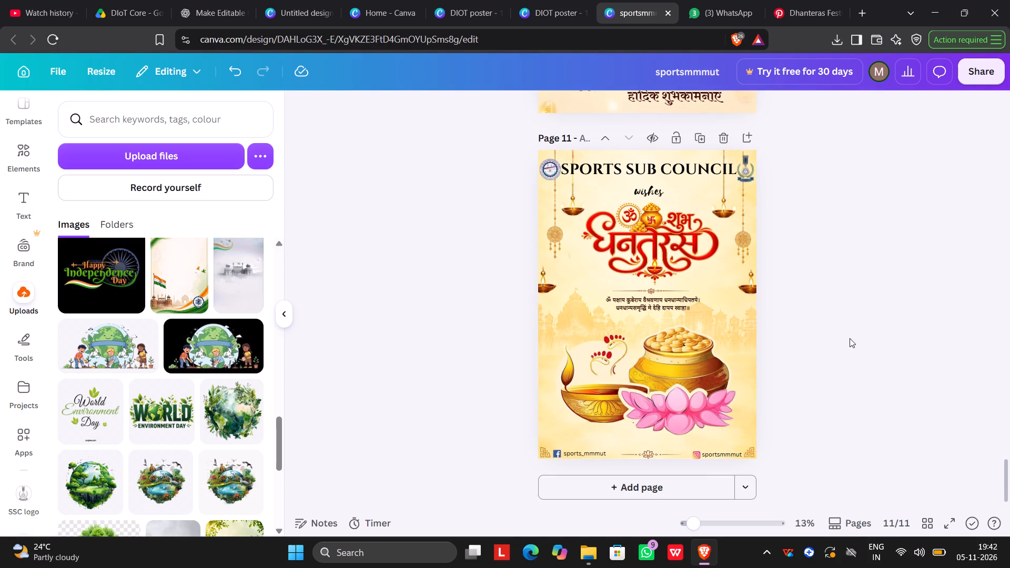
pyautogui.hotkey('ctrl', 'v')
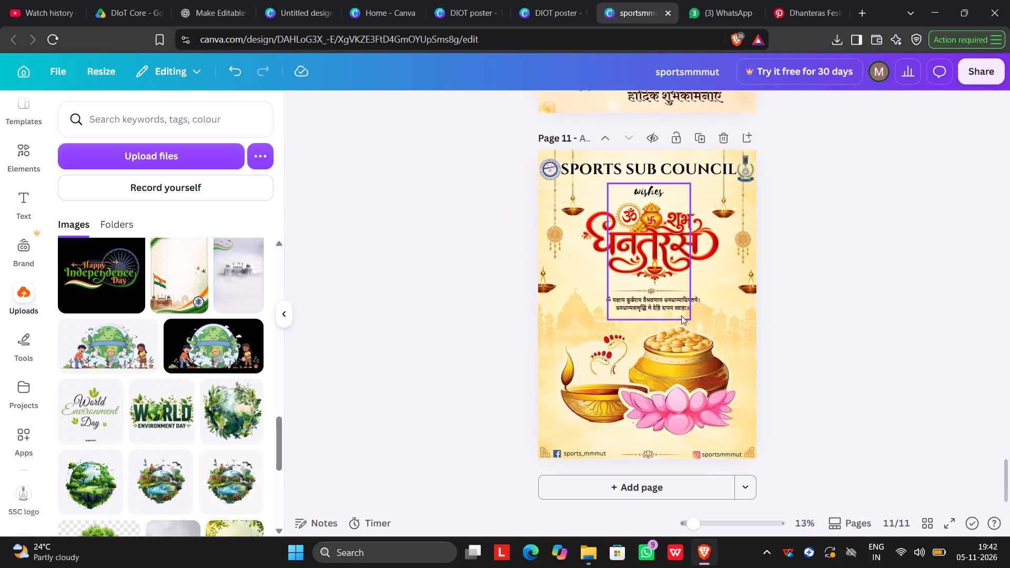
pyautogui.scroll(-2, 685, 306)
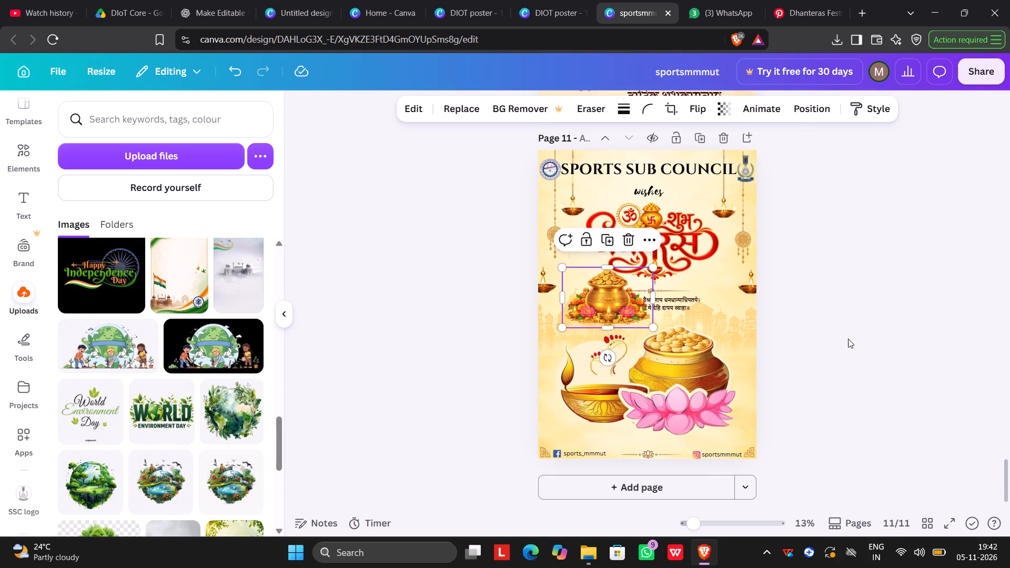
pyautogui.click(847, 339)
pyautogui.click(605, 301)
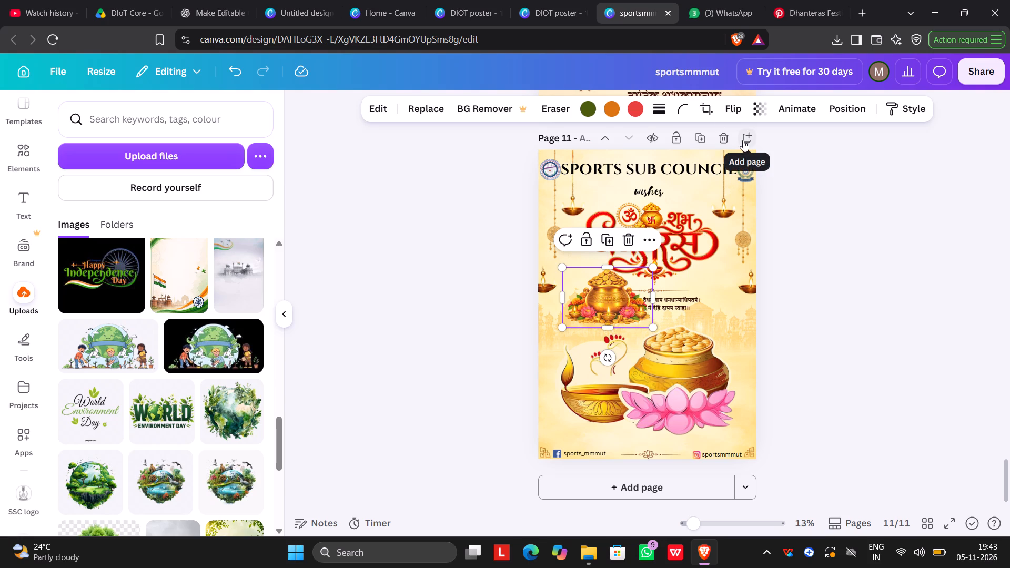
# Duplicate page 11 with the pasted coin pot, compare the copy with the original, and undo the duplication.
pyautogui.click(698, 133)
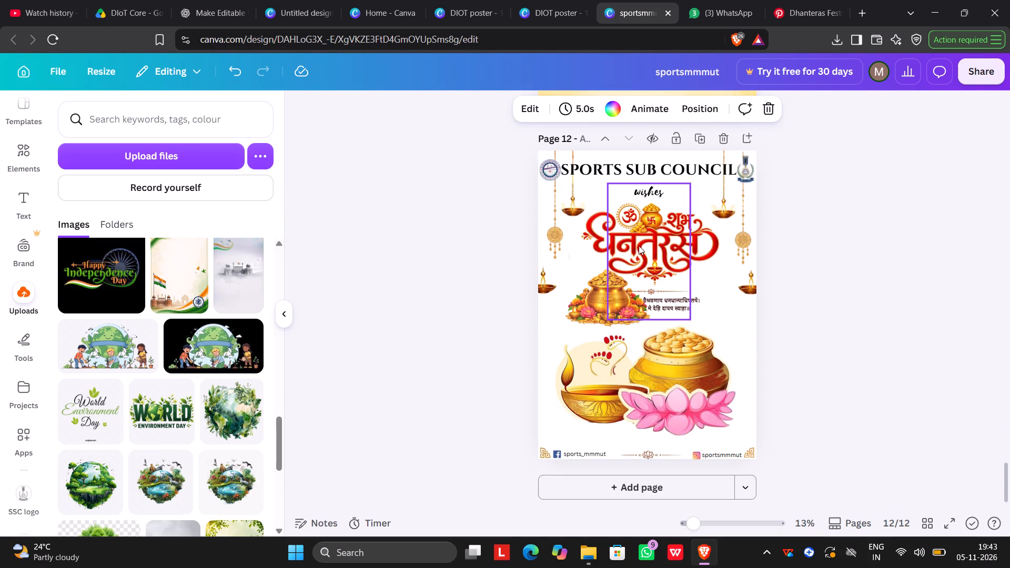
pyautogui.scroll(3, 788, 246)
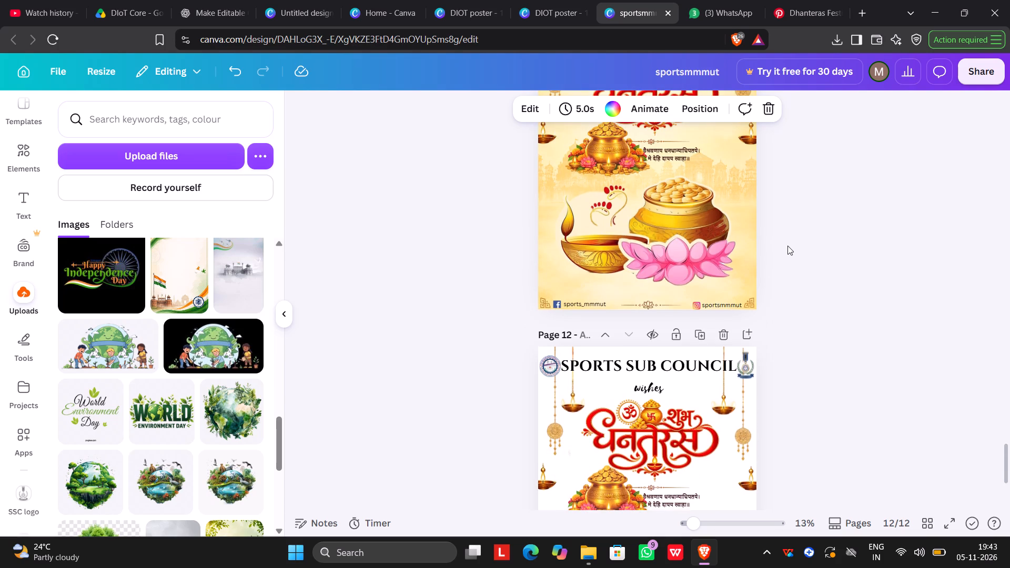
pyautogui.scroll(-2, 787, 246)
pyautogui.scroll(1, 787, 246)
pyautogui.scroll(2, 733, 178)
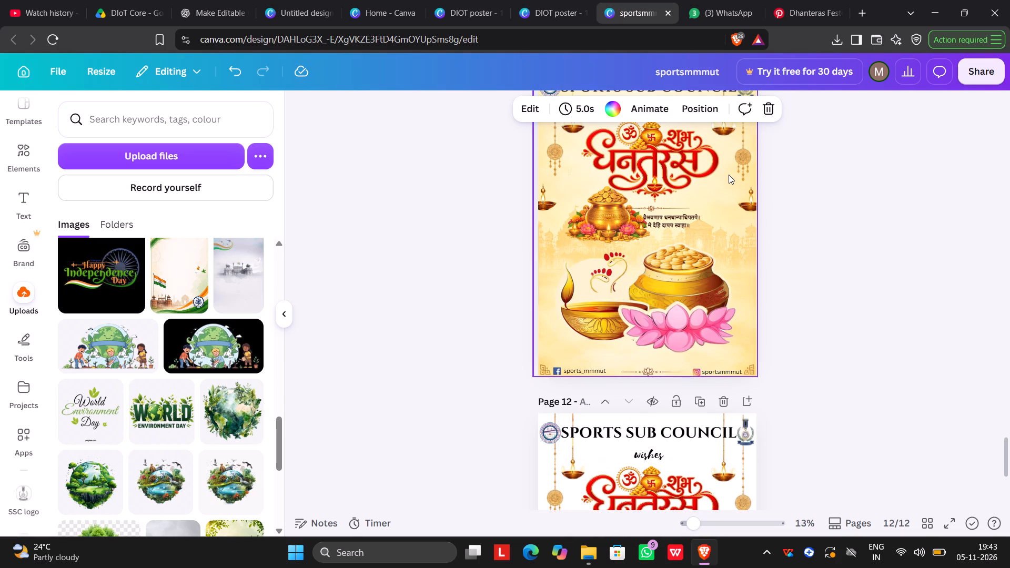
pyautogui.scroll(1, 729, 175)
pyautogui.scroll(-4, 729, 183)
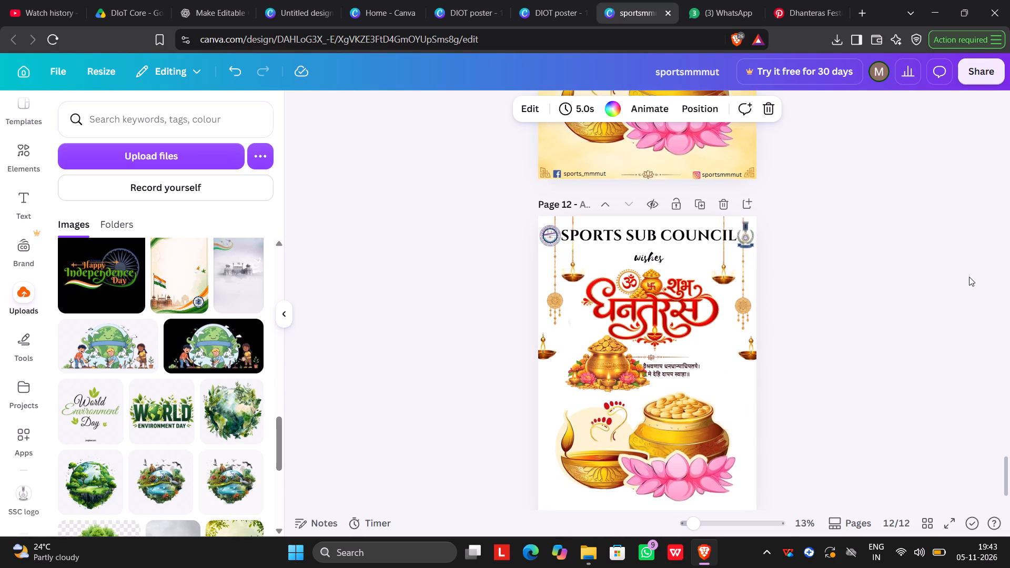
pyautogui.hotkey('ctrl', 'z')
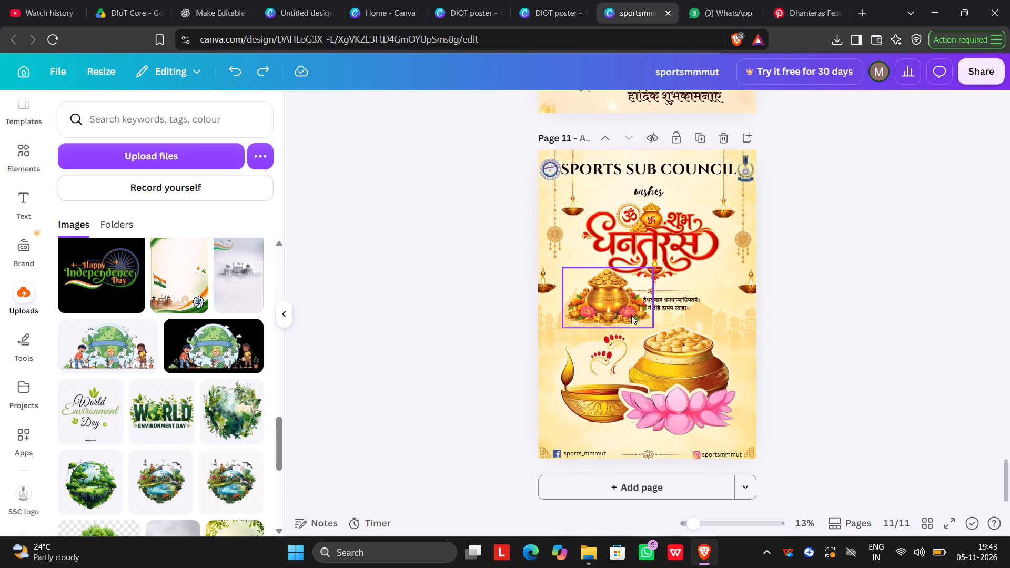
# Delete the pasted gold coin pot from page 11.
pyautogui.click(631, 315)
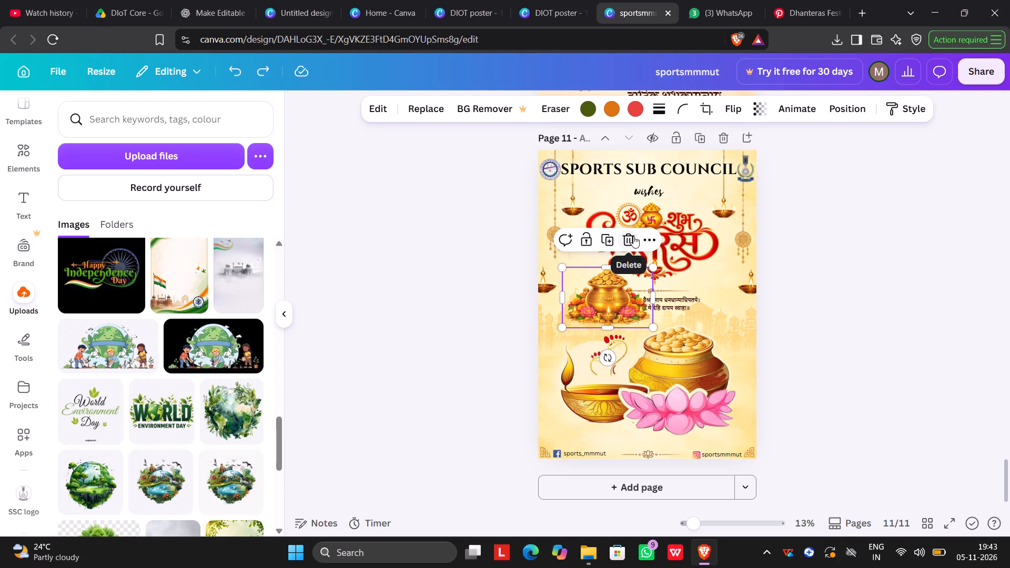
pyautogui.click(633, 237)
# Add a blank page after page 11.
pyautogui.click(747, 138)
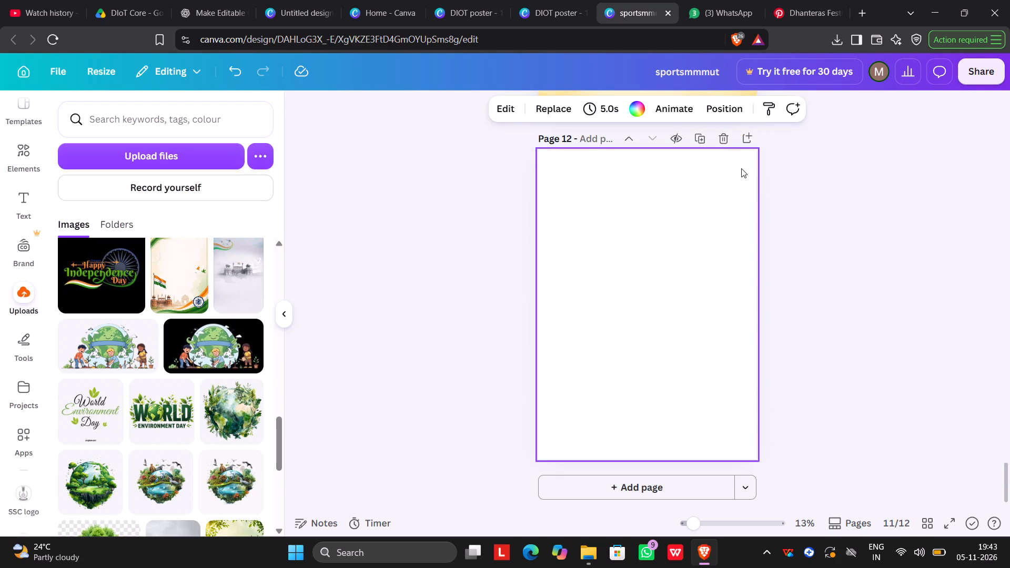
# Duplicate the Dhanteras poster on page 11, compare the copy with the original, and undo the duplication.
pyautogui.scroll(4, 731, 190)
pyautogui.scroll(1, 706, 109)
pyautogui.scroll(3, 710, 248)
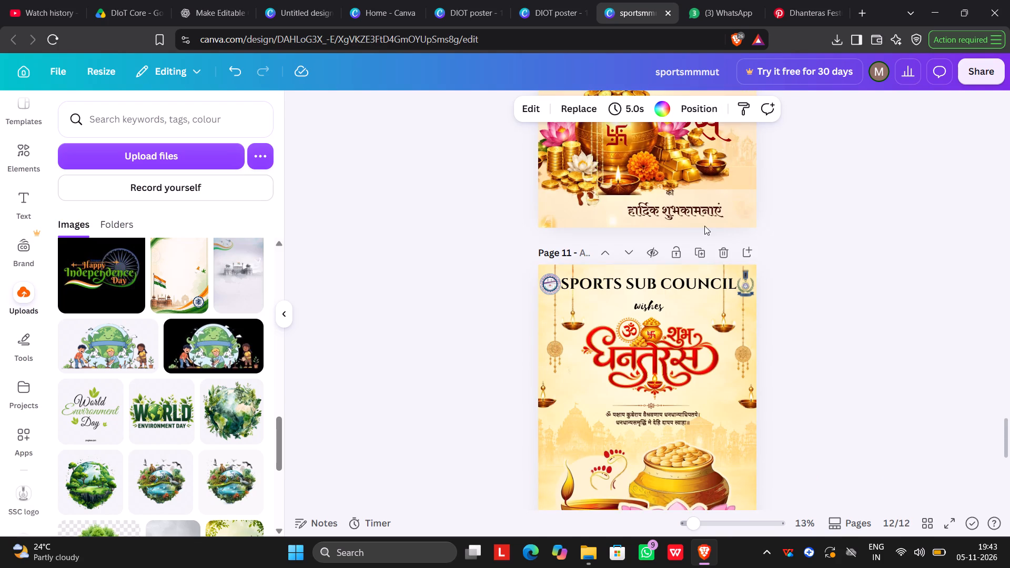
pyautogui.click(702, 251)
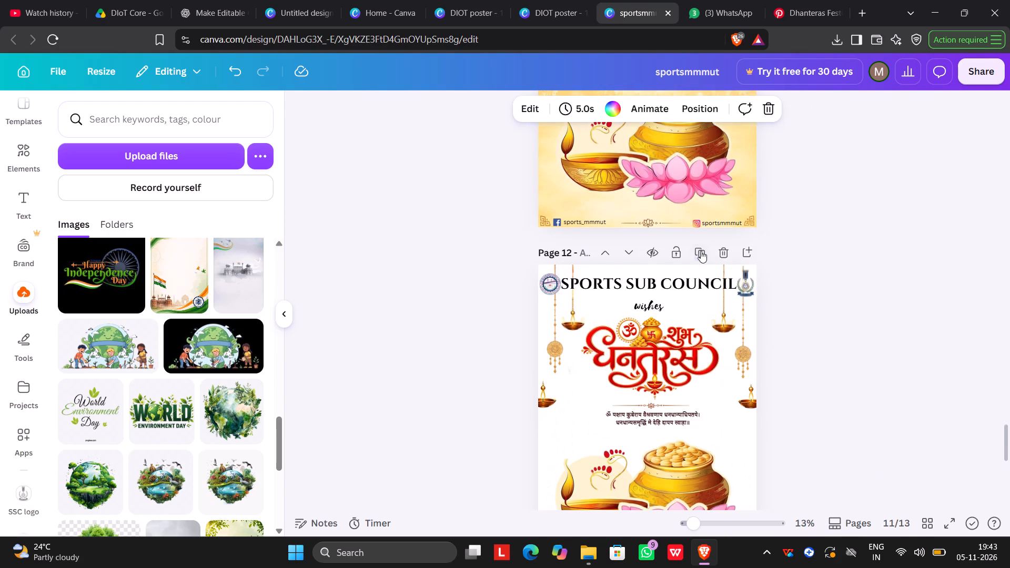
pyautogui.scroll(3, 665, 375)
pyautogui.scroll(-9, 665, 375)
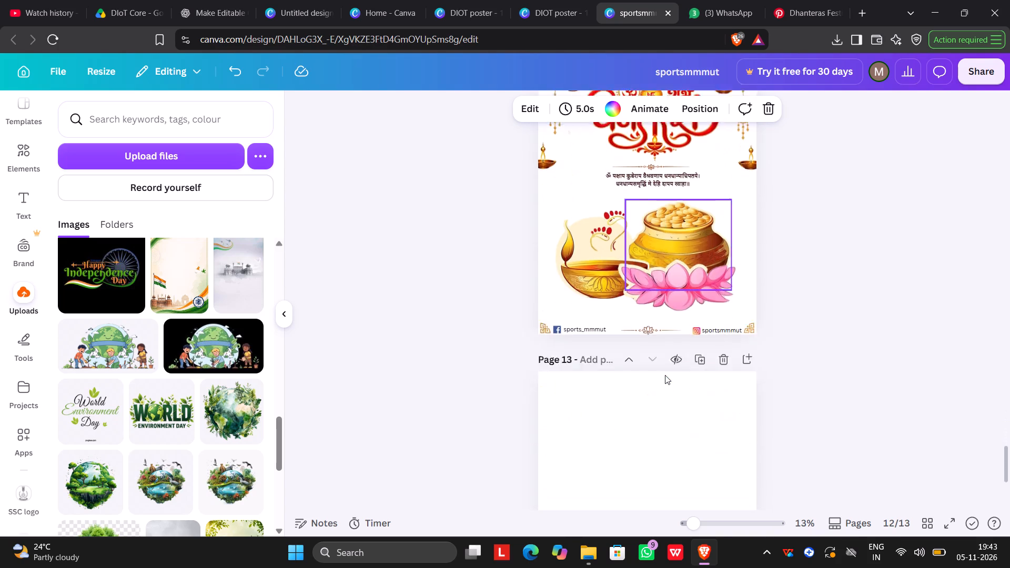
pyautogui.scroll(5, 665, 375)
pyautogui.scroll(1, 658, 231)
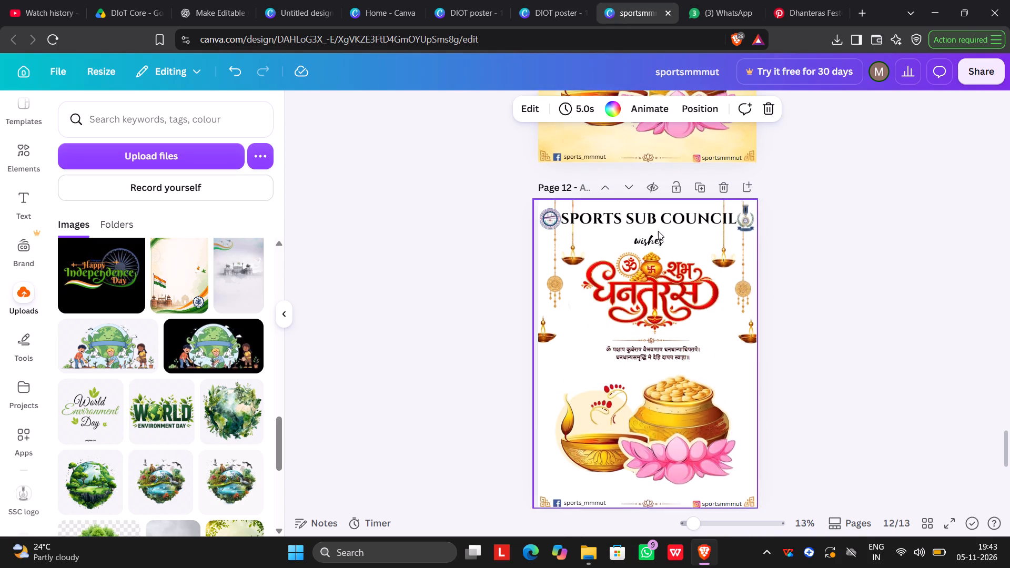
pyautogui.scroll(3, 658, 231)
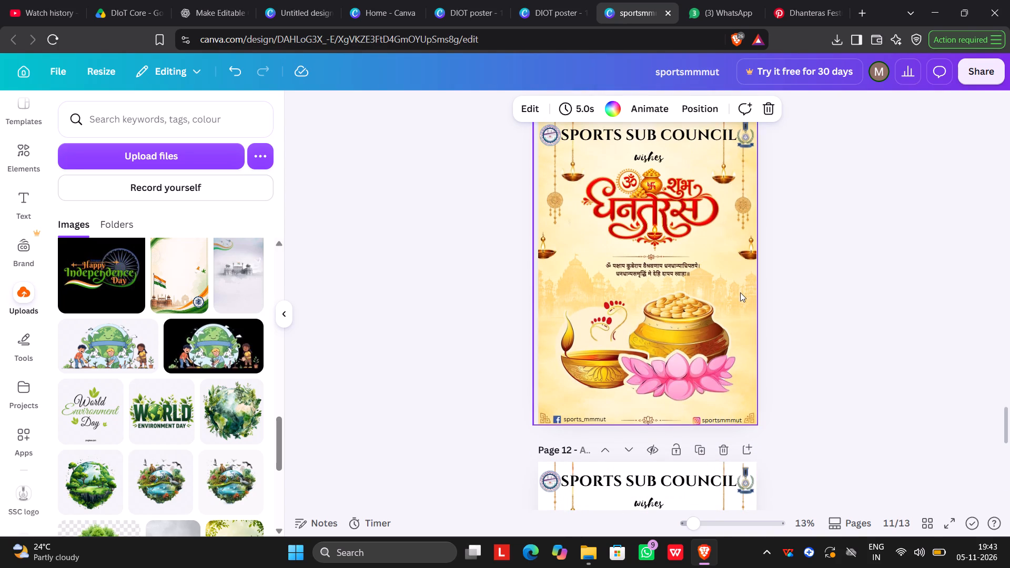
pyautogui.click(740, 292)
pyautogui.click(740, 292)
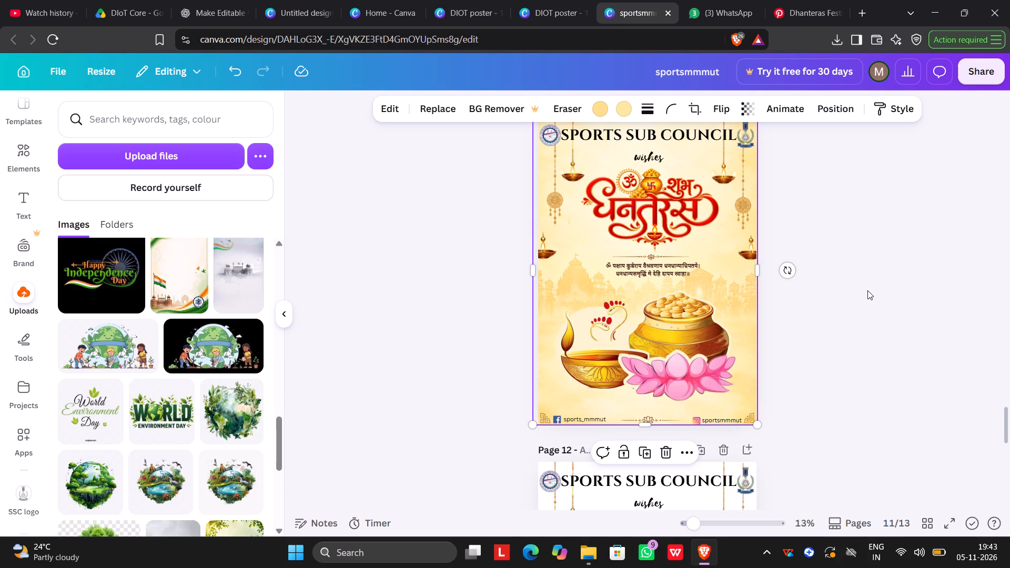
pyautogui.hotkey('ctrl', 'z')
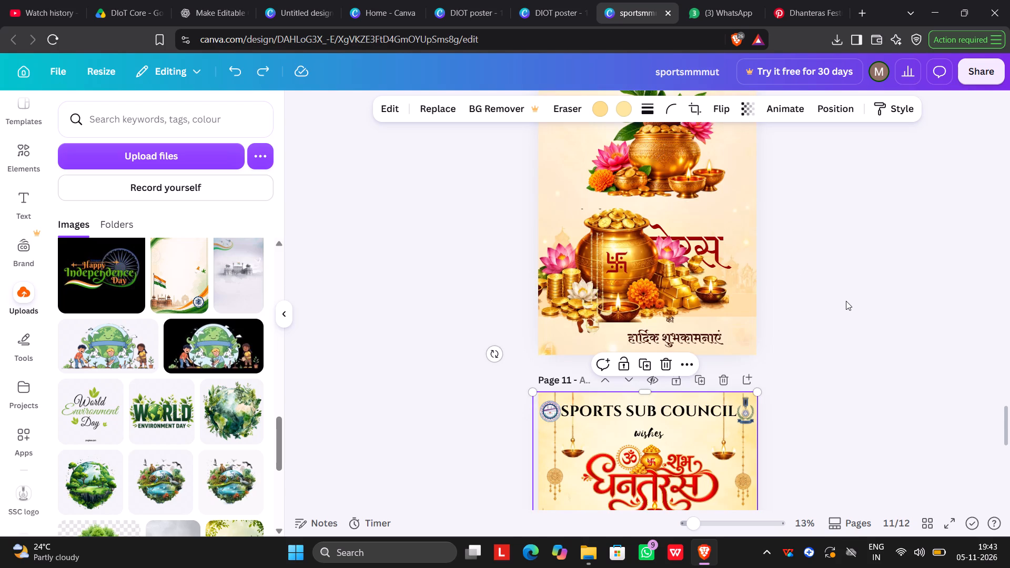
# Review the Dhanteras poster layout on page 11 as a reference for the blank page 12.
pyautogui.scroll(-11, 846, 301)
pyautogui.scroll(3, 846, 301)
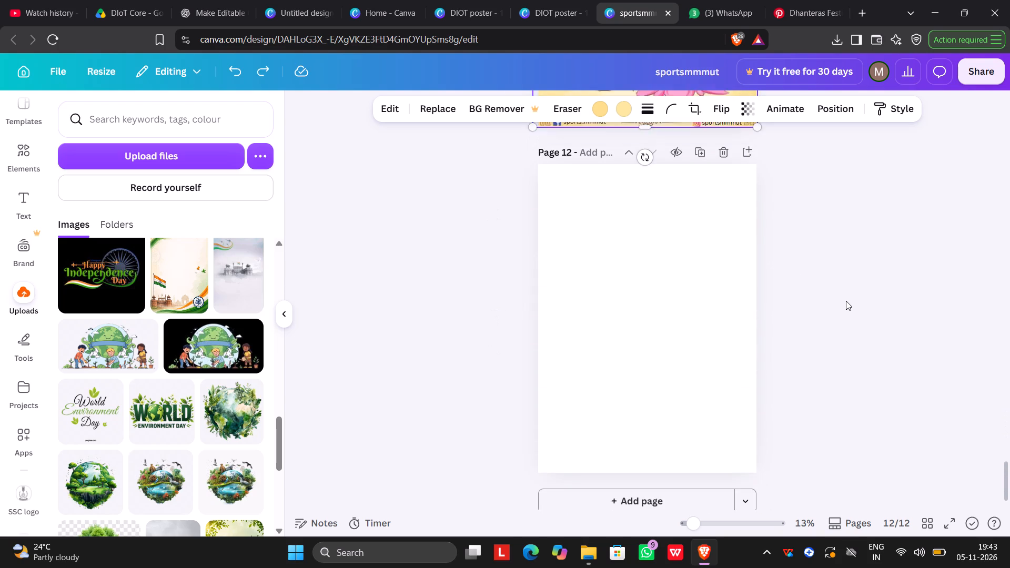
pyautogui.scroll(2, 846, 301)
pyautogui.click(852, 280)
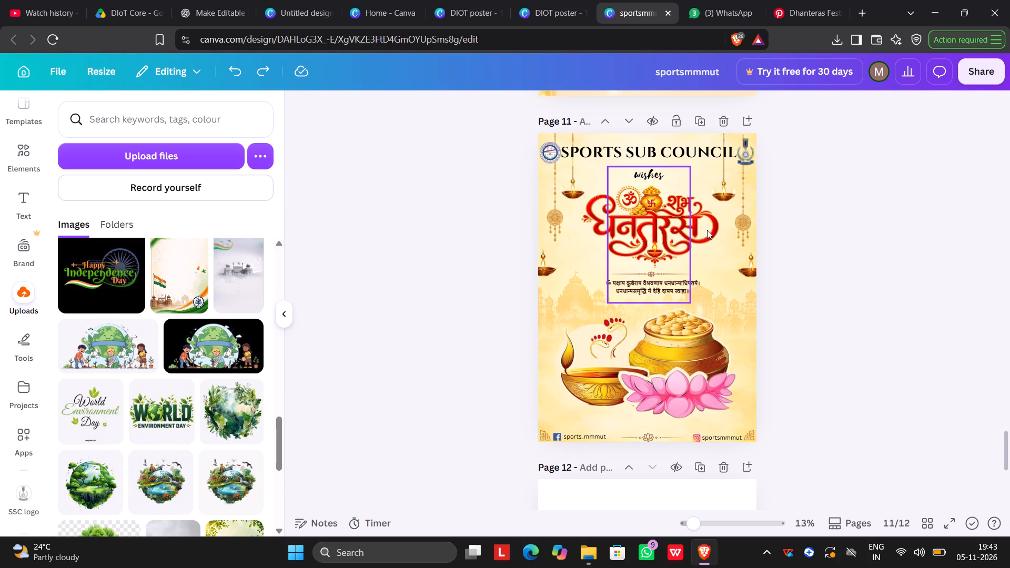
pyautogui.scroll(-7, 708, 232)
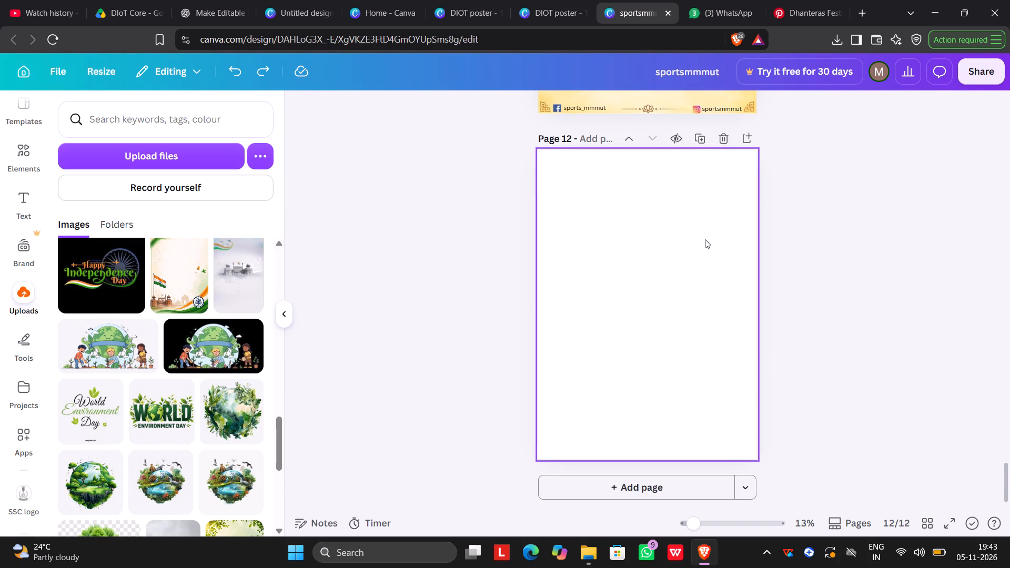
pyautogui.scroll(4, 662, 214)
pyautogui.scroll(3, 628, 167)
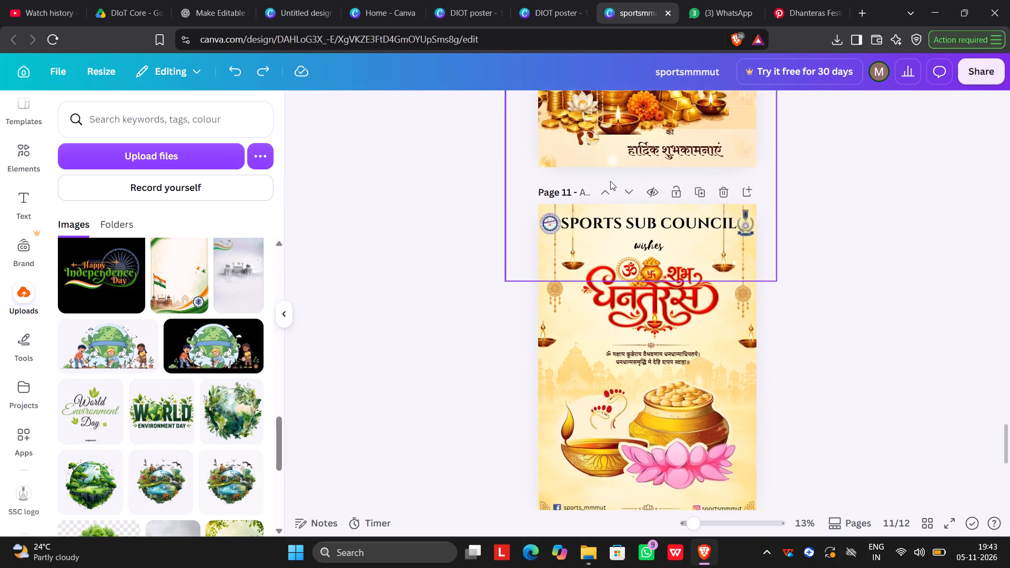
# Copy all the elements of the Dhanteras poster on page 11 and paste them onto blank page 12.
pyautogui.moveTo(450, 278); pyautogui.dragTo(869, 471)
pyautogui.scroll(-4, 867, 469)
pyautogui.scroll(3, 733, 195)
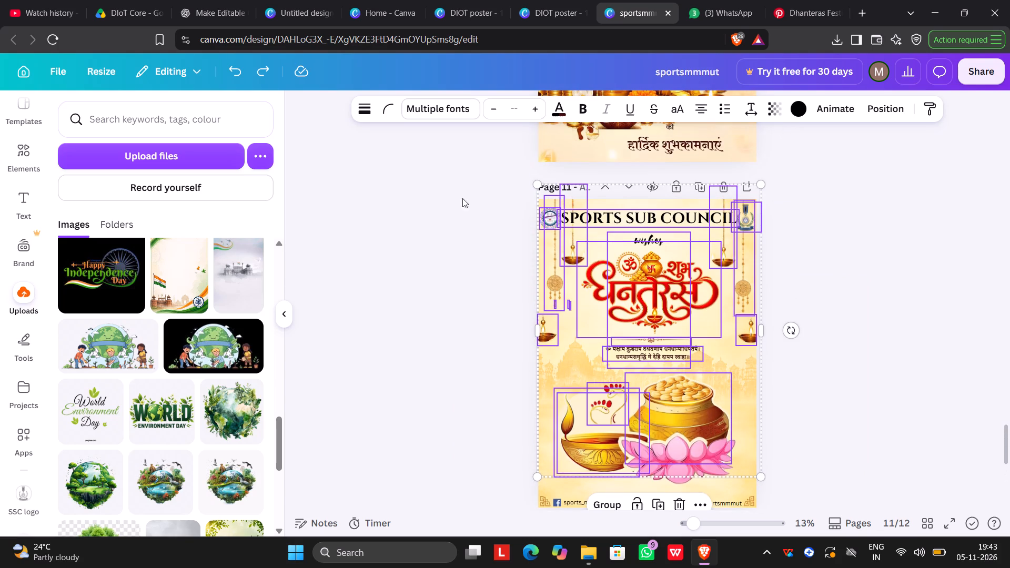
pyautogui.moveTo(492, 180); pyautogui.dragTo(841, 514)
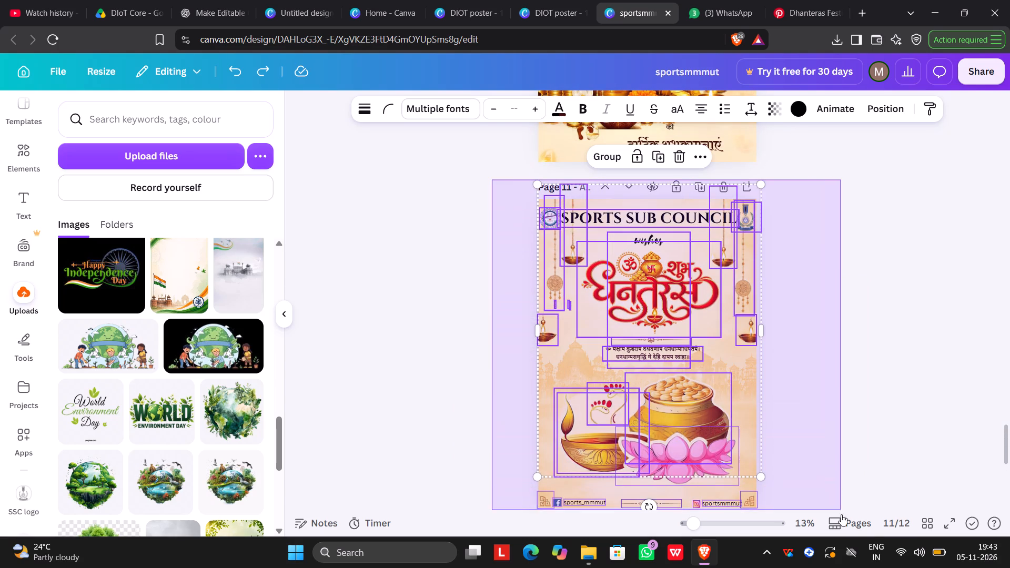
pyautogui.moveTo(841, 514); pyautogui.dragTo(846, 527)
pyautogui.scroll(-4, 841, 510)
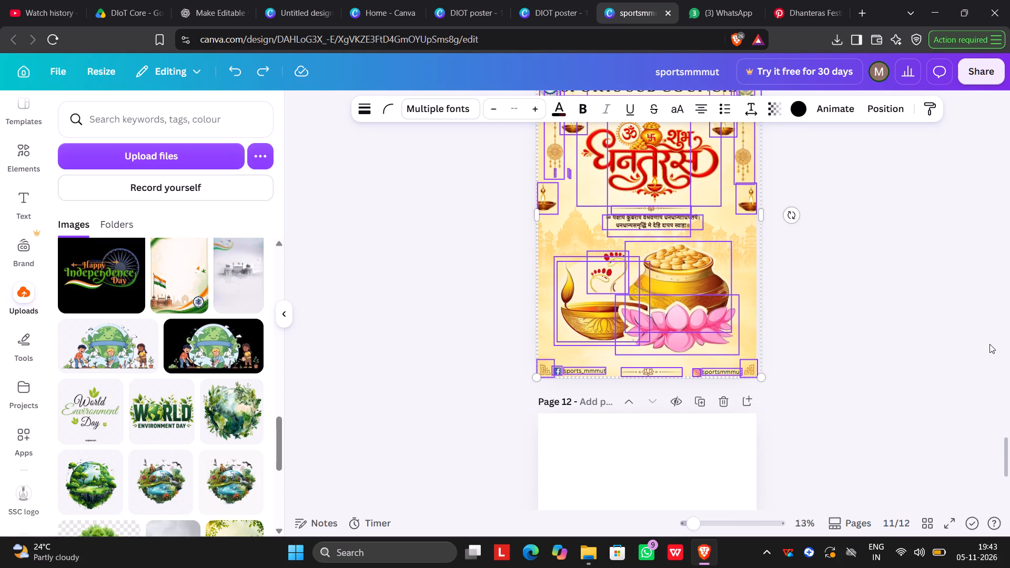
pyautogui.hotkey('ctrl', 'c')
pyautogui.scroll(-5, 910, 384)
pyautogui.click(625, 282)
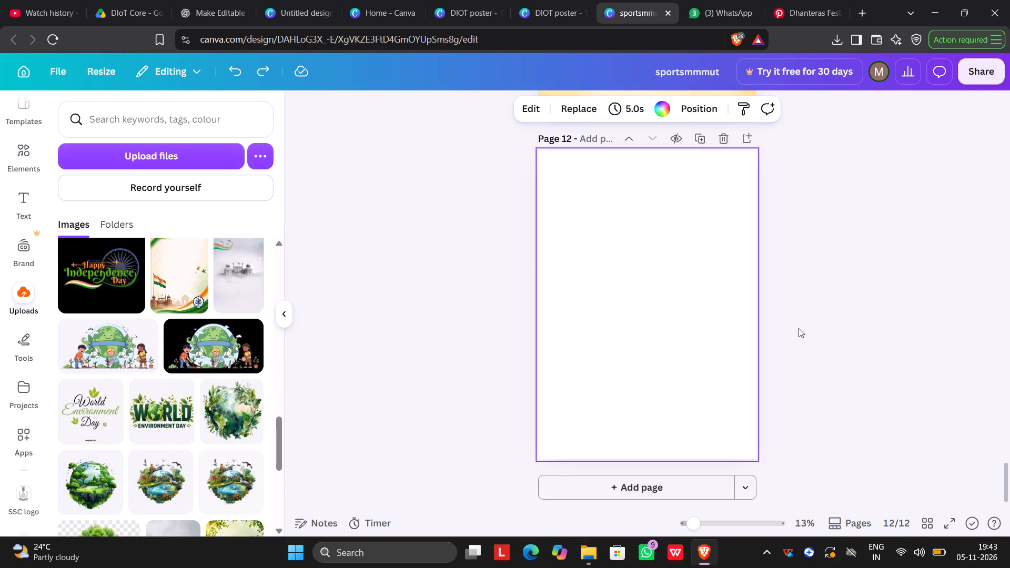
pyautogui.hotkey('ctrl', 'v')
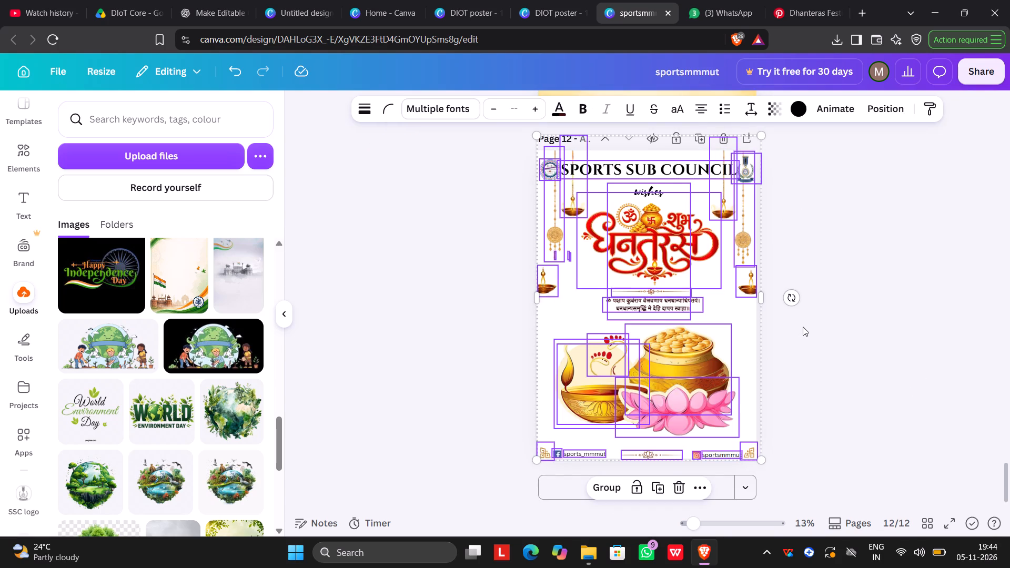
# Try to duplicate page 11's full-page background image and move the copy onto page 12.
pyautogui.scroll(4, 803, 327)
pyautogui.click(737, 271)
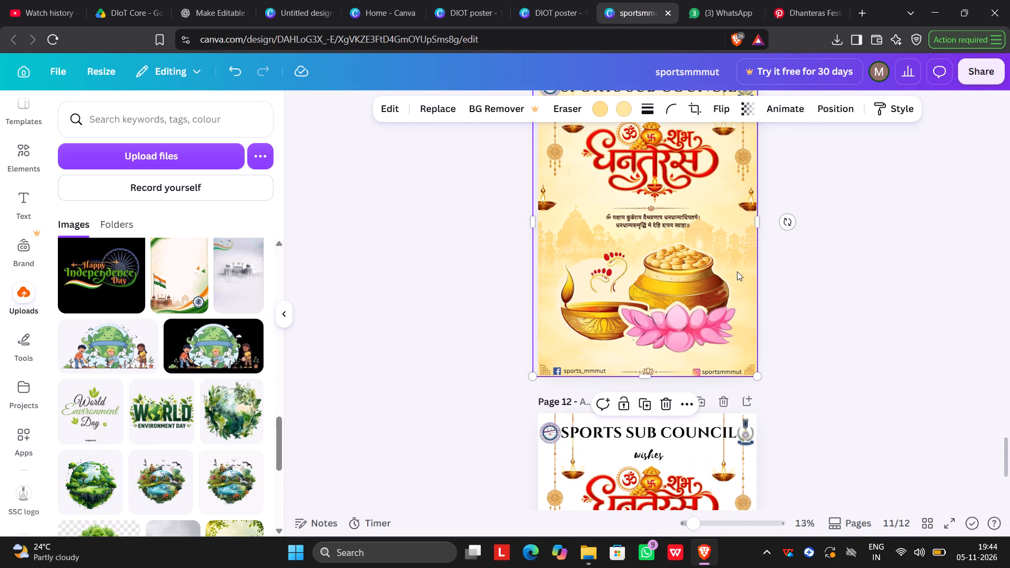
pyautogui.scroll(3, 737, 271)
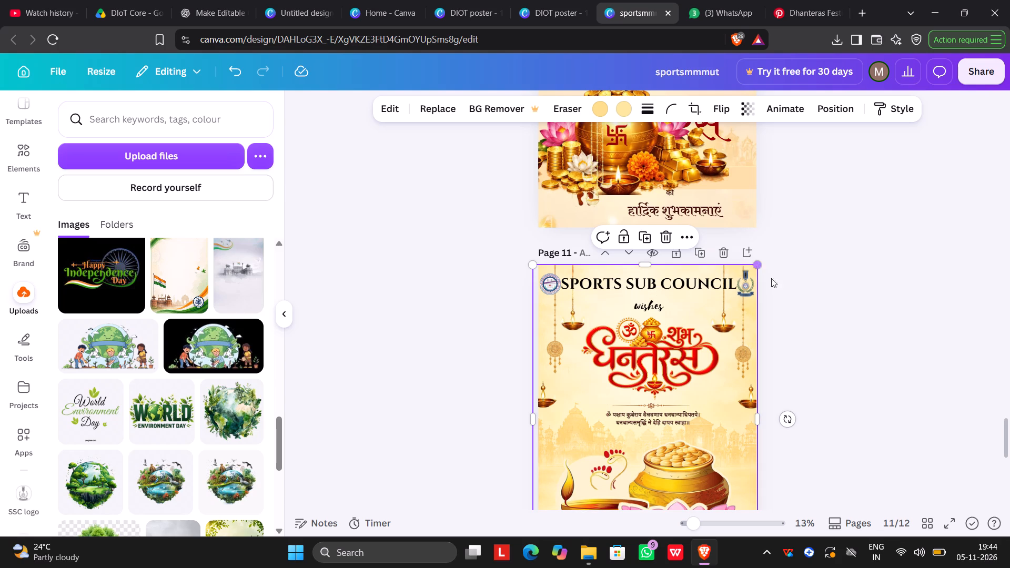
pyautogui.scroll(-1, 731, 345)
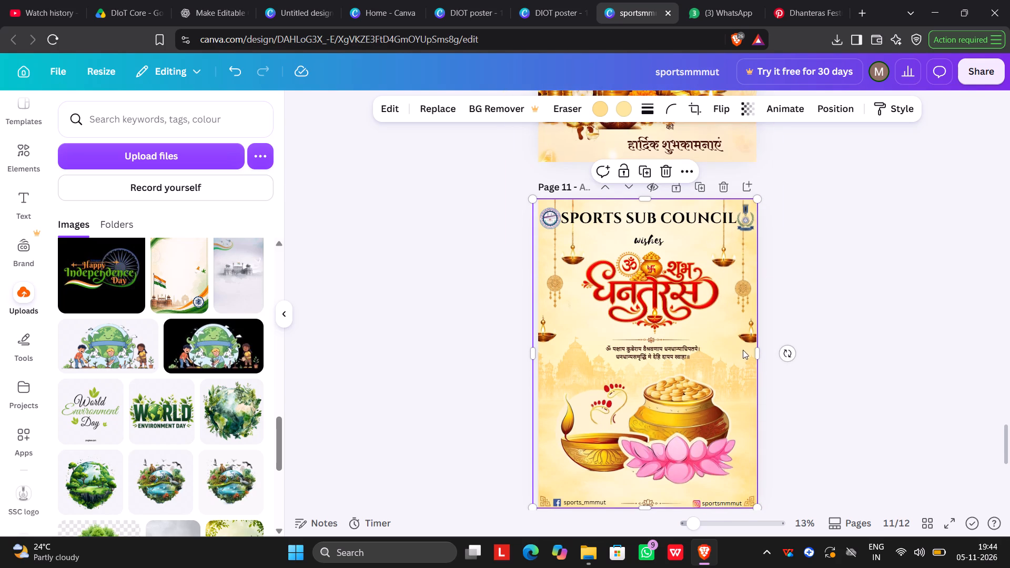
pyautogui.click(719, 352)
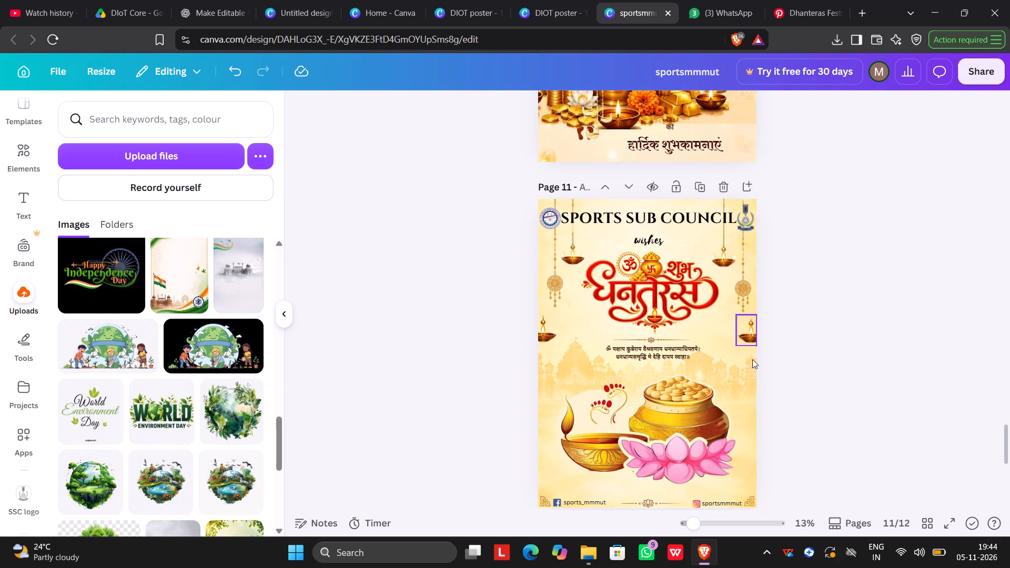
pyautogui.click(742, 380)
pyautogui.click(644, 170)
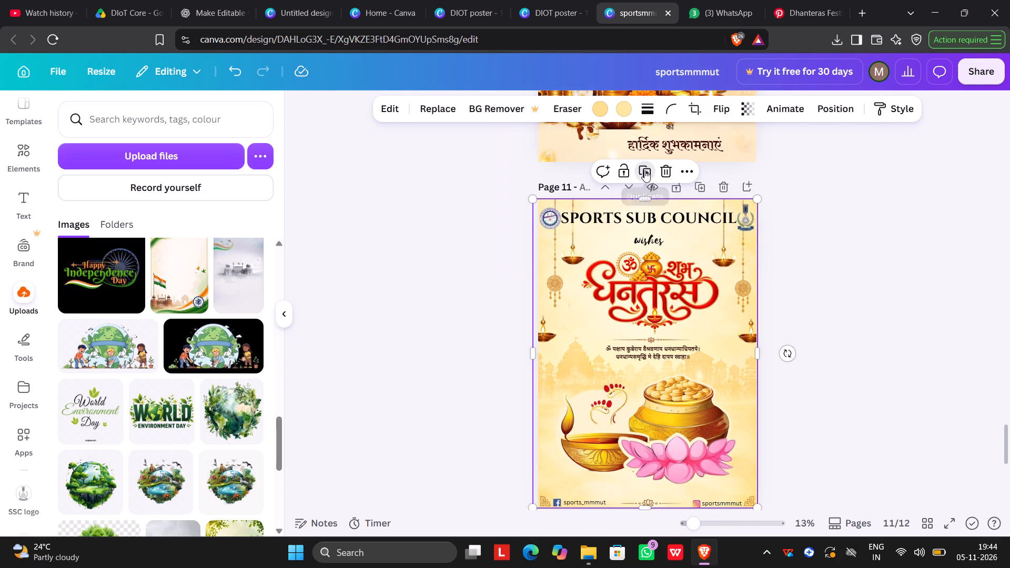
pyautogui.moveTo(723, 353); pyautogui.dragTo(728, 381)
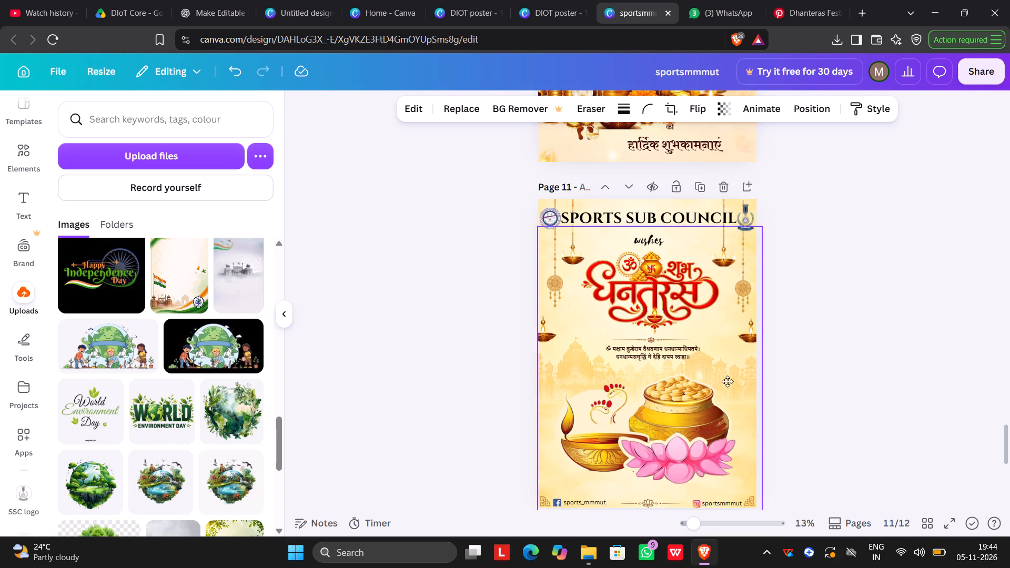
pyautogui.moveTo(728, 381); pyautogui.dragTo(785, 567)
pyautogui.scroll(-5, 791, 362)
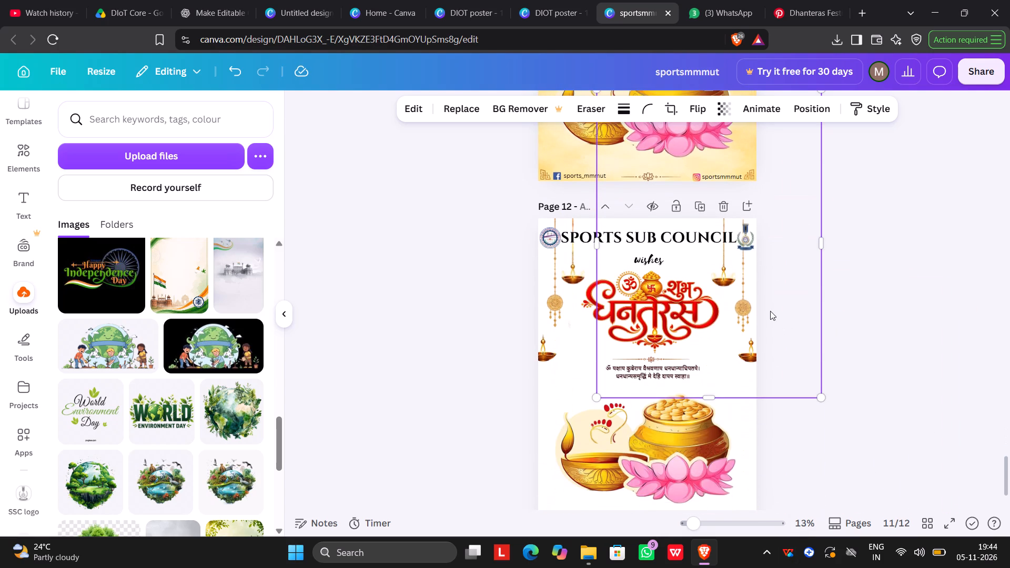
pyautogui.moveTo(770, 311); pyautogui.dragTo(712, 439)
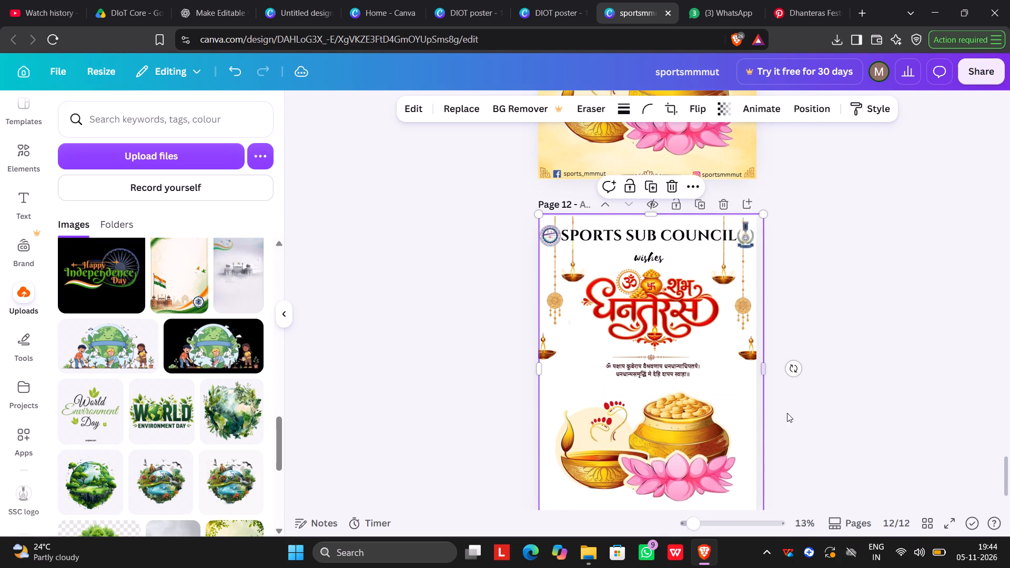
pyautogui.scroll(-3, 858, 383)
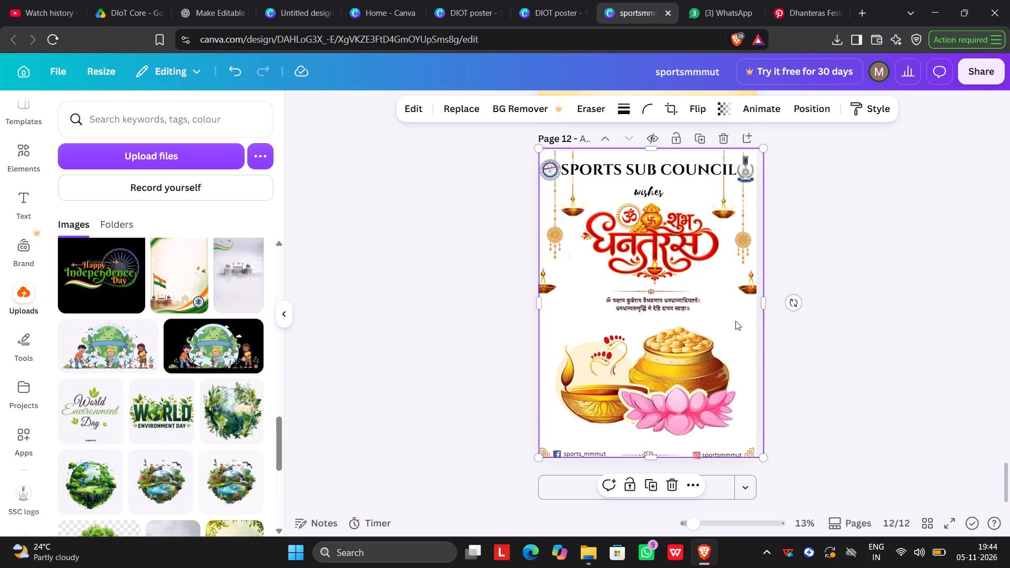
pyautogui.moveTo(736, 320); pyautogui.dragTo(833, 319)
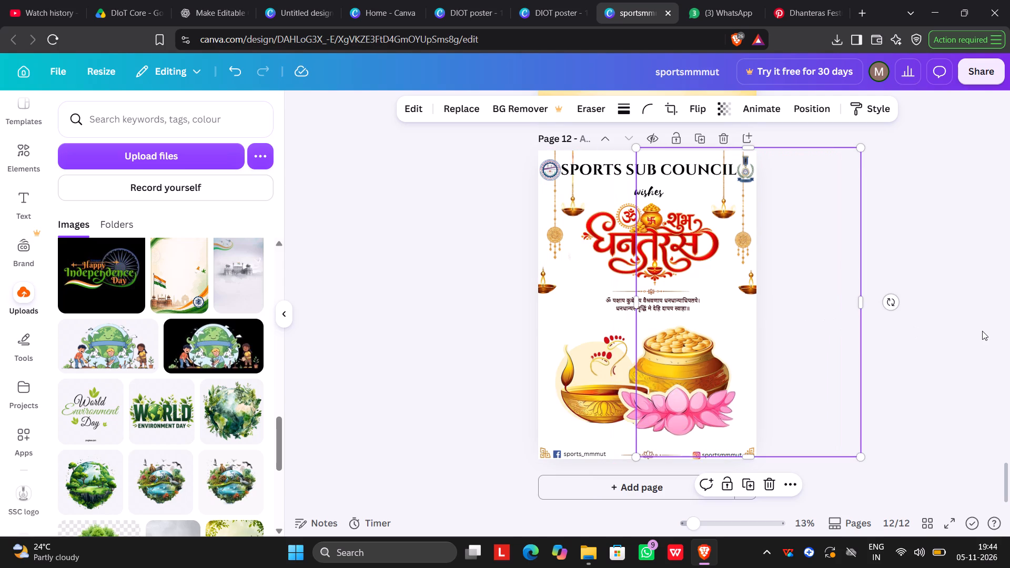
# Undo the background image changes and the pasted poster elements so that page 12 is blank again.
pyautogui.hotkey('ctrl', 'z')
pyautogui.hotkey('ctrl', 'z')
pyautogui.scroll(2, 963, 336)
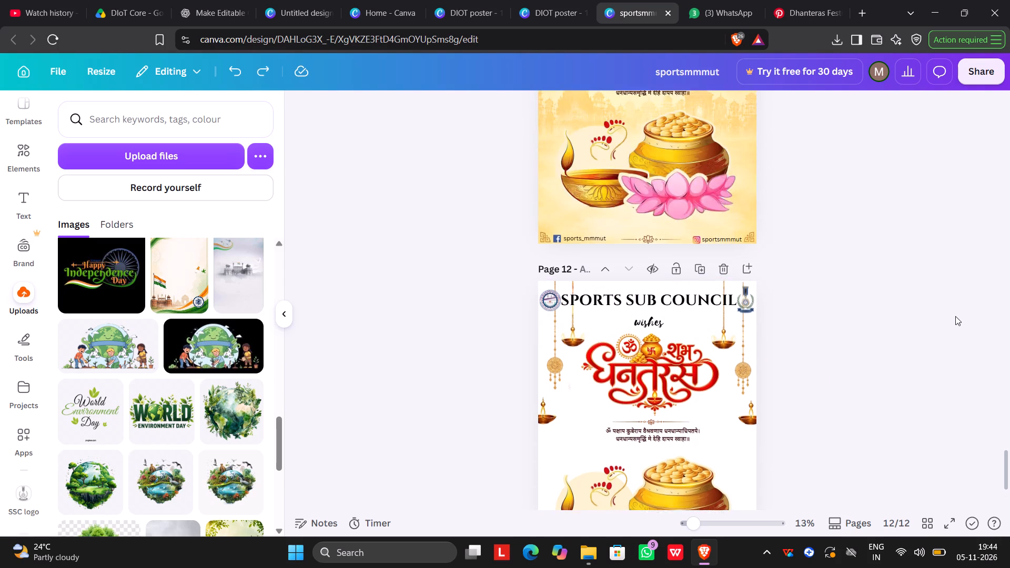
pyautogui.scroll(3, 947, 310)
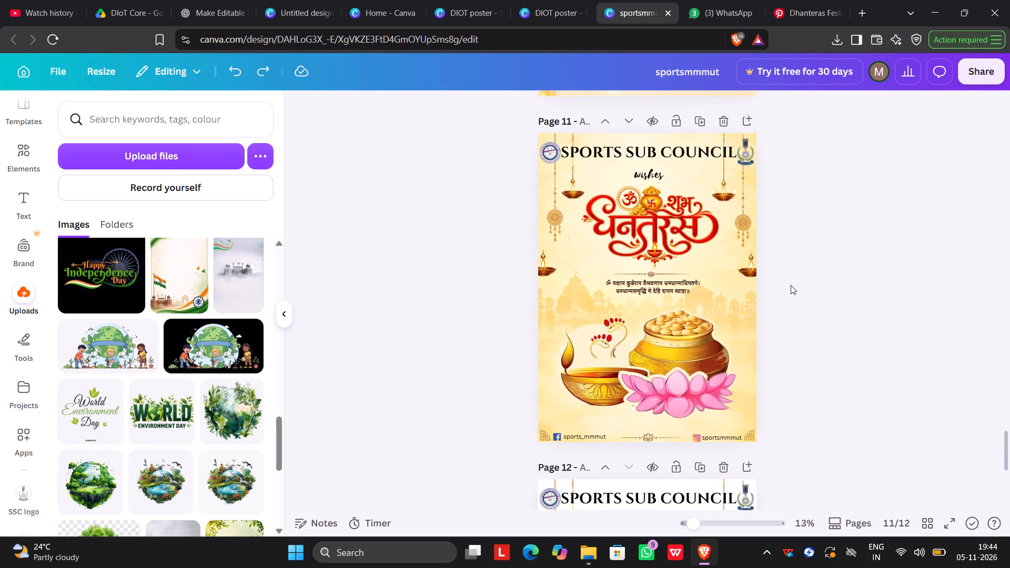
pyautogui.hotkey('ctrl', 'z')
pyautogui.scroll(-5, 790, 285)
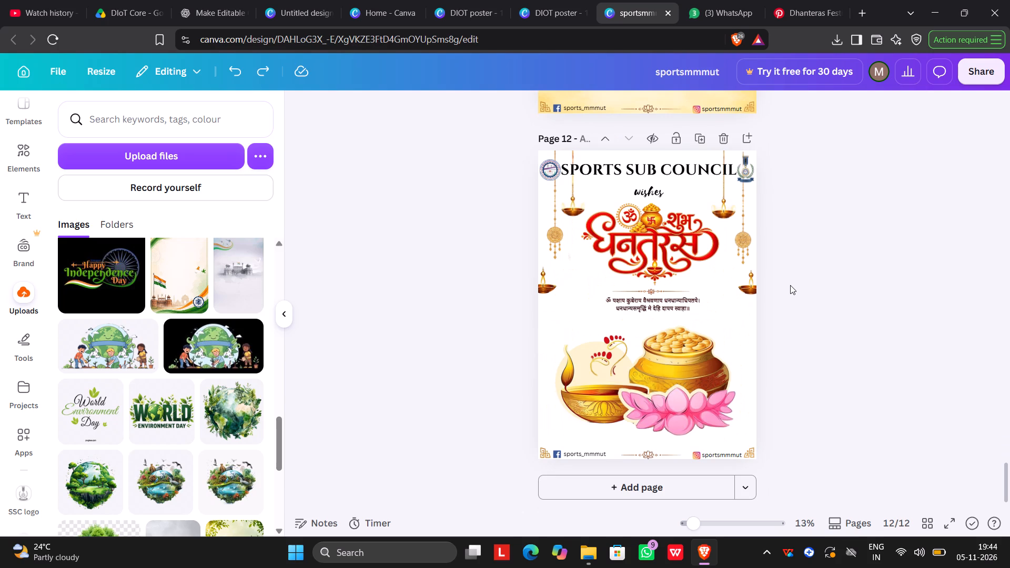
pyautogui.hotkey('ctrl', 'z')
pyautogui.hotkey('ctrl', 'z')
# Review the Dhanteras layouts on pages 10 and 11 as references for the blank page 12.
pyautogui.scroll(3, 790, 285)
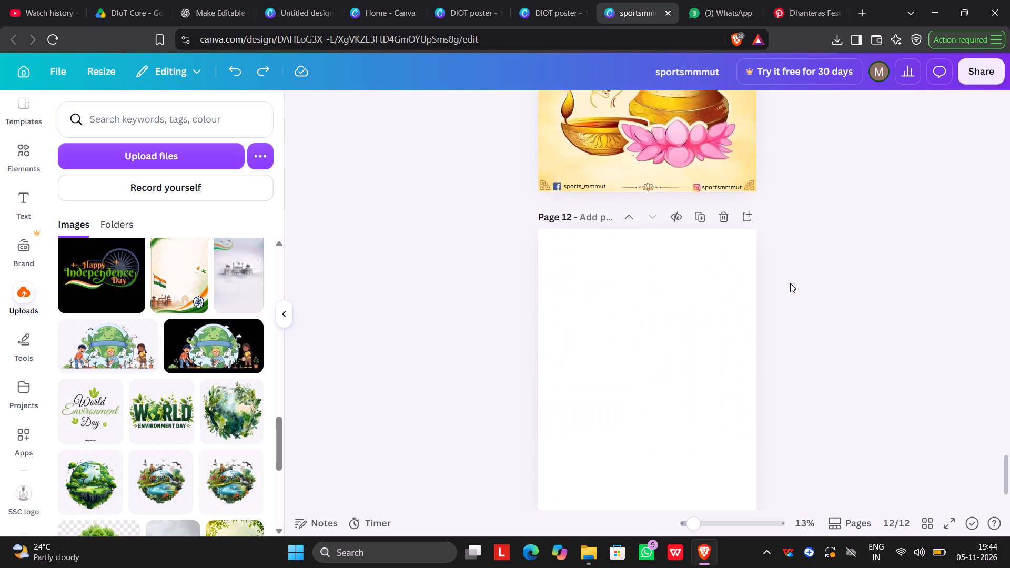
pyautogui.scroll(9, 790, 283)
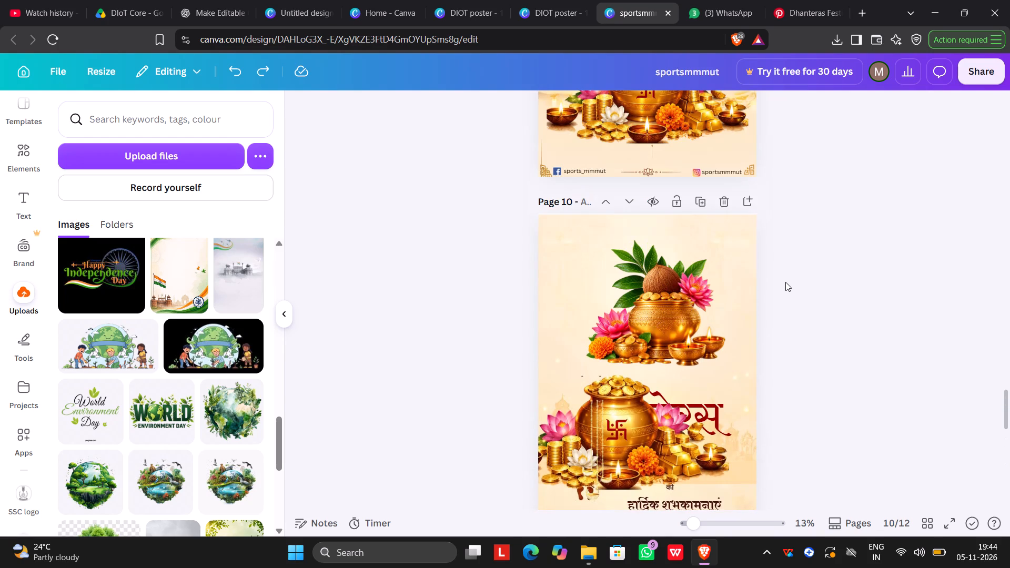
pyautogui.scroll(-2, 785, 282)
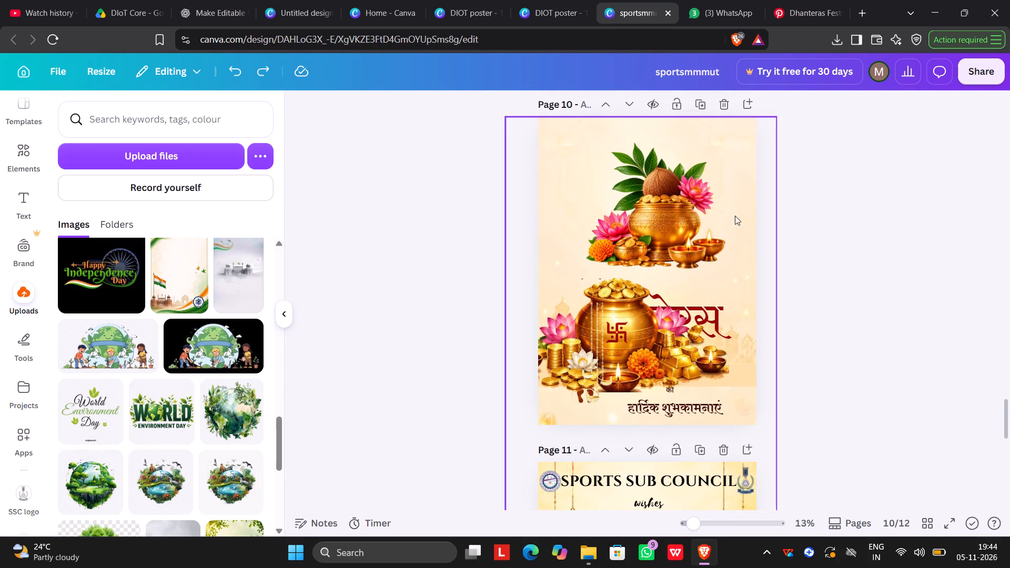
pyautogui.scroll(-3, 761, 391)
pyautogui.scroll(3, 764, 382)
pyautogui.scroll(-2, 730, 276)
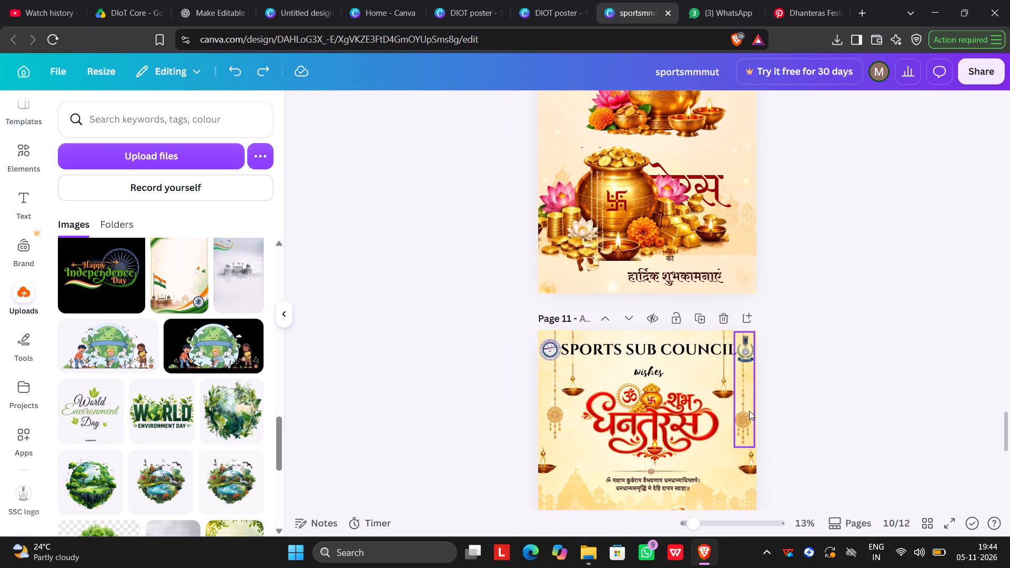
pyautogui.scroll(-5, 731, 429)
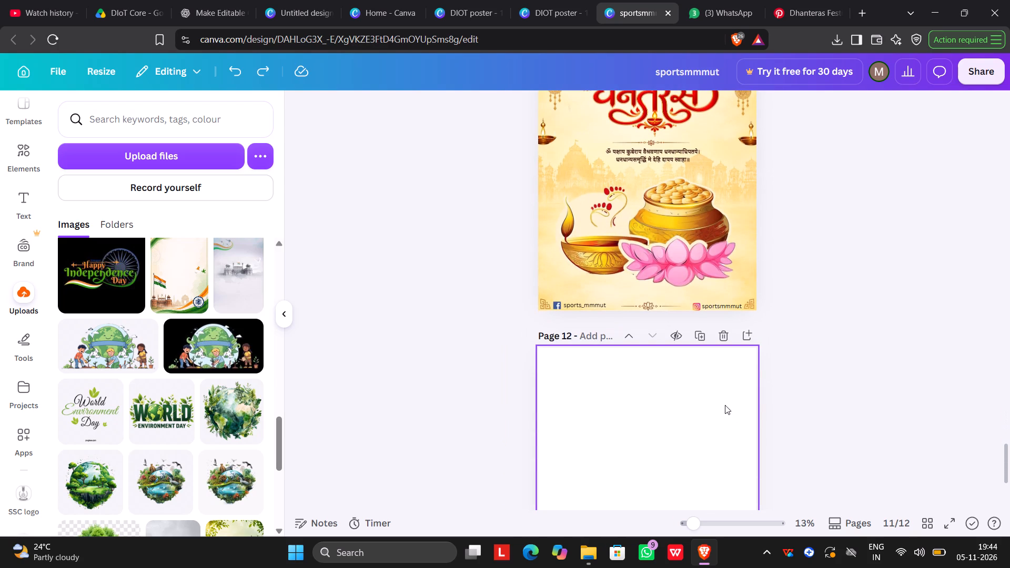
pyautogui.scroll(-11, 725, 405)
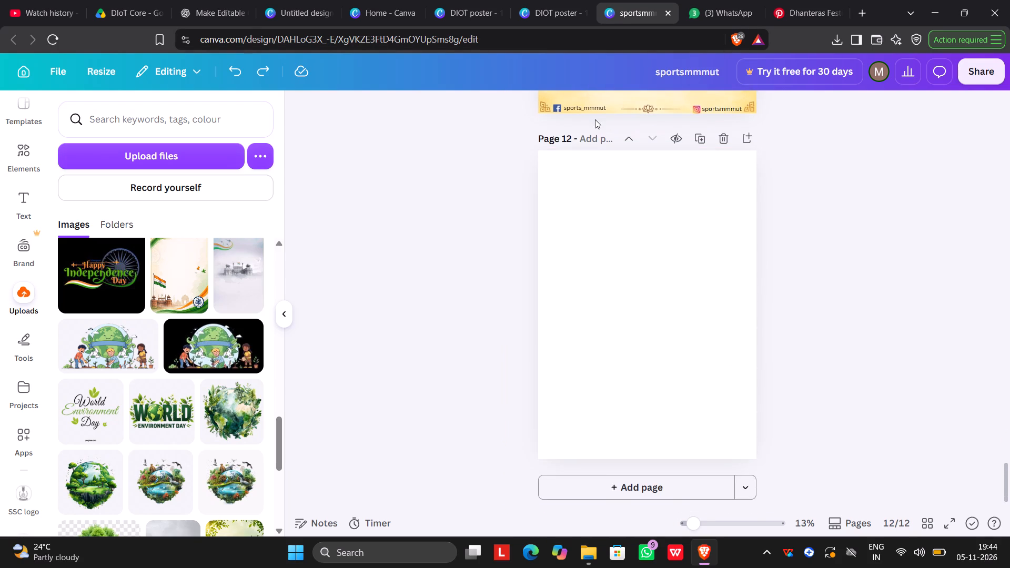
pyautogui.scroll(3, 595, 120)
pyautogui.scroll(-5, 521, 513)
# Upload the image temple_shadow_poster_background_2480x3508 from the Downloads folder to the design's uploads.
pyautogui.click(128, 156)
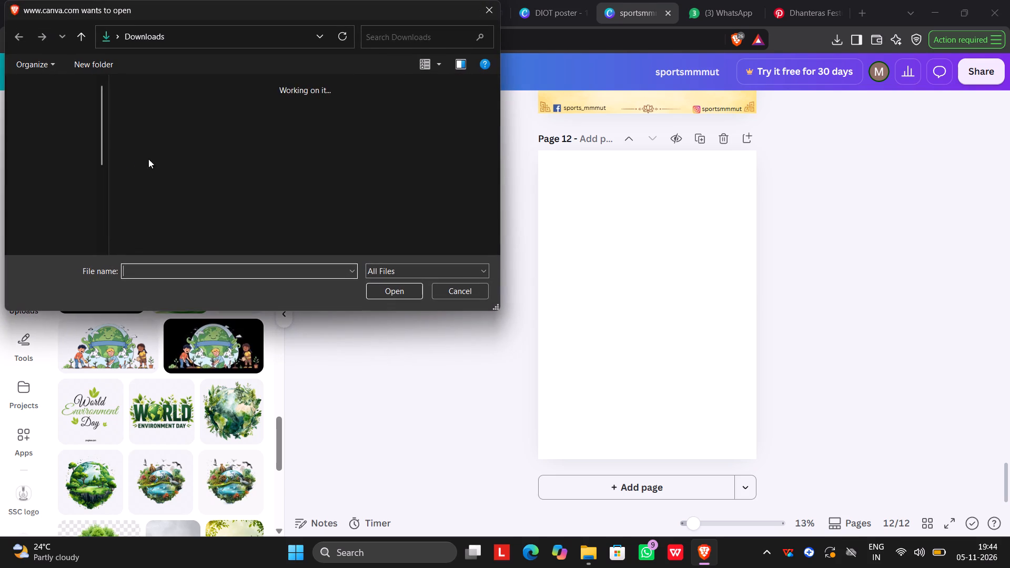
pyautogui.scroll(-3, 225, 153)
pyautogui.scroll(1, 225, 172)
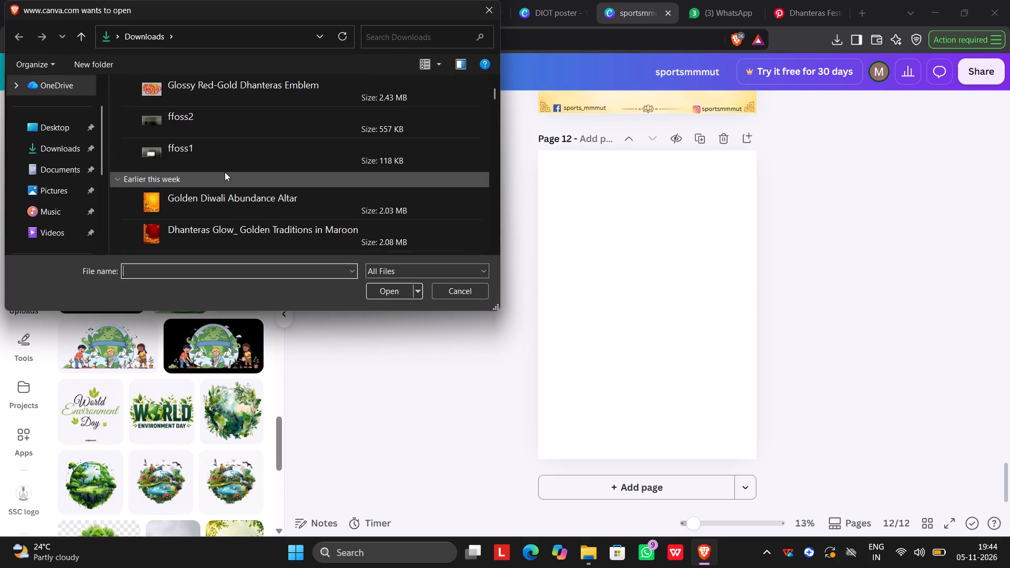
pyautogui.scroll(1, 225, 172)
pyautogui.scroll(-4, 225, 172)
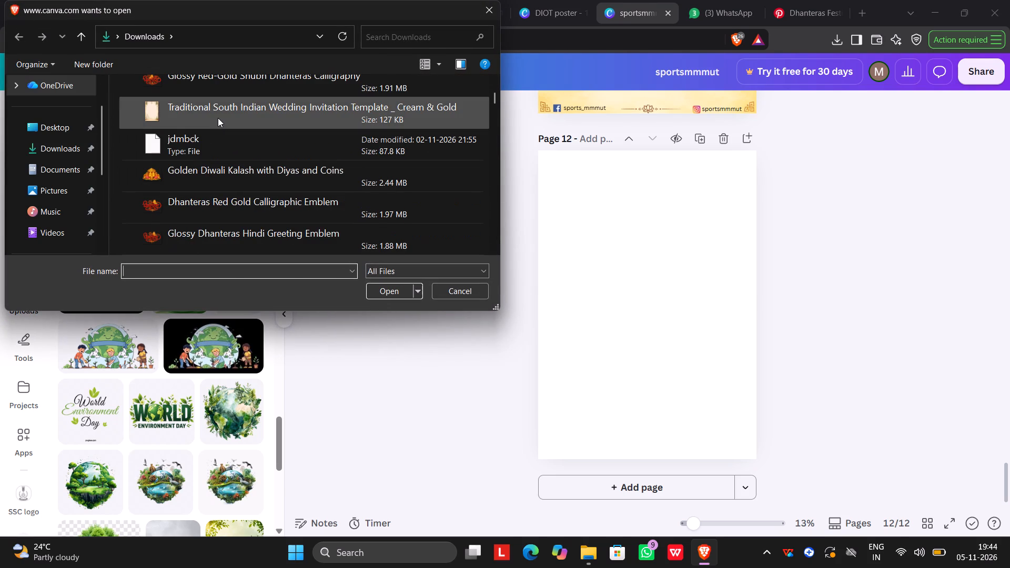
pyautogui.click(218, 118)
pyautogui.scroll(1, 268, 150)
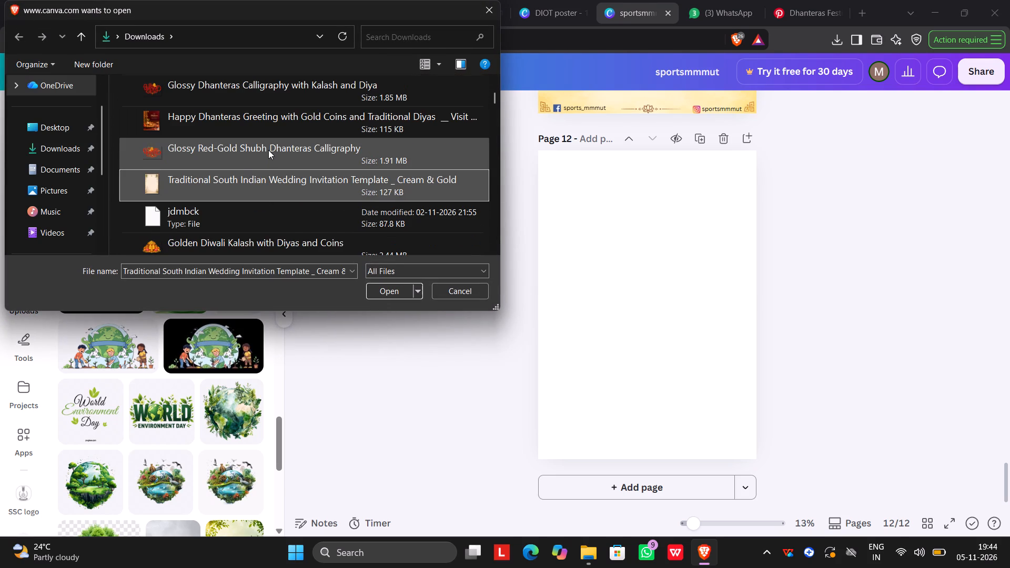
pyautogui.scroll(-4, 268, 150)
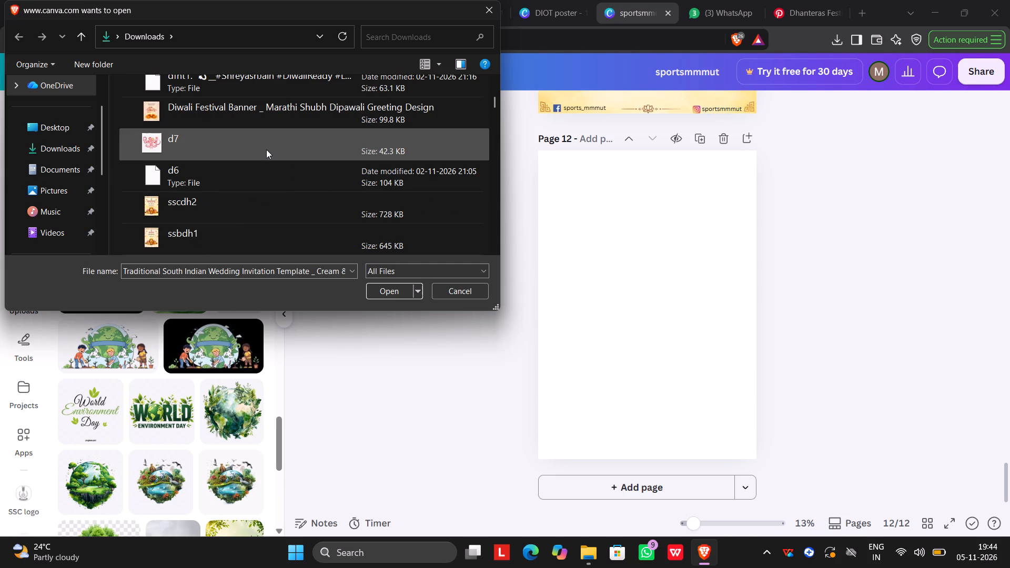
pyautogui.scroll(2, 266, 149)
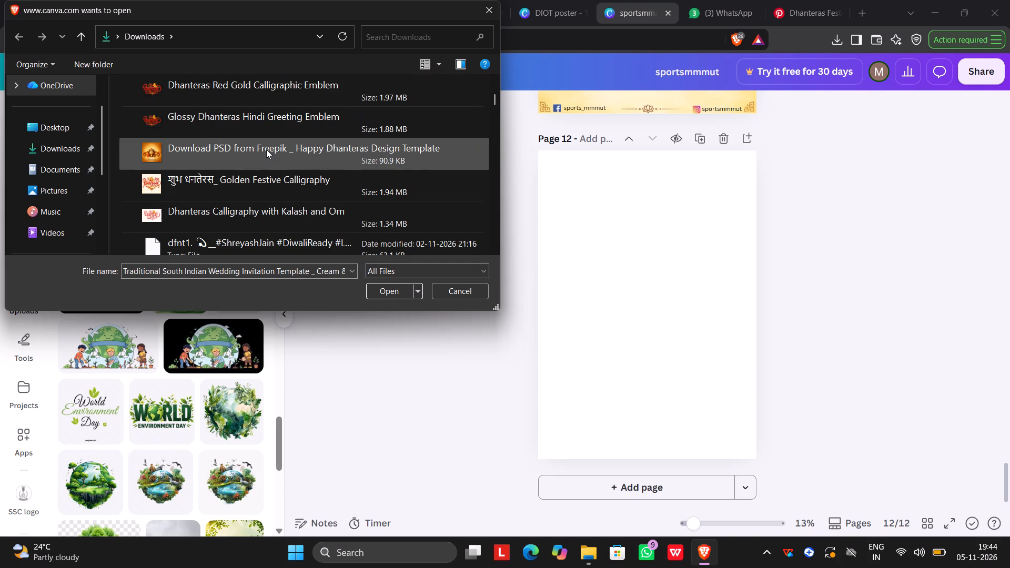
pyautogui.scroll(-3, 266, 149)
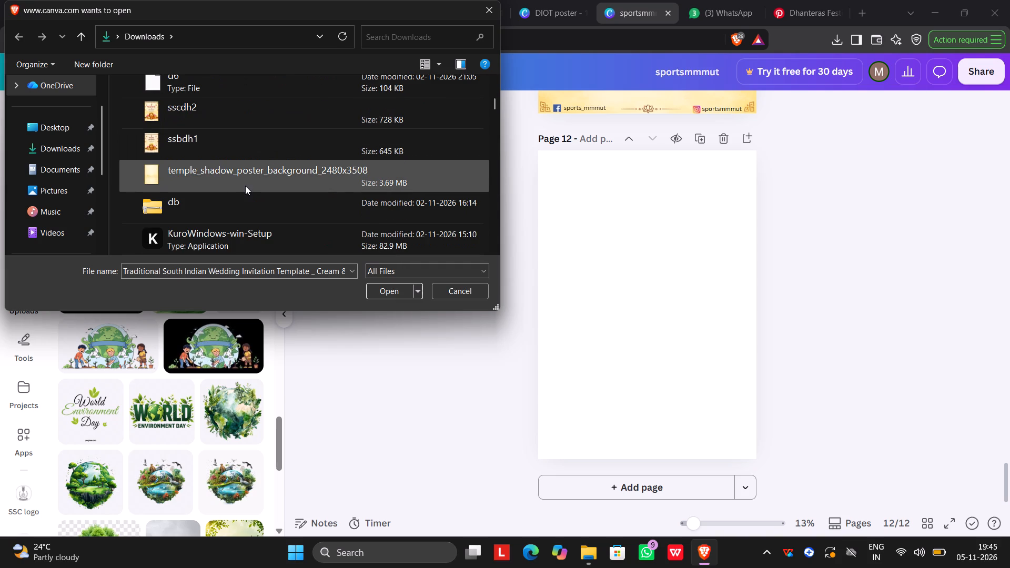
pyautogui.click(245, 186)
pyautogui.click(389, 290)
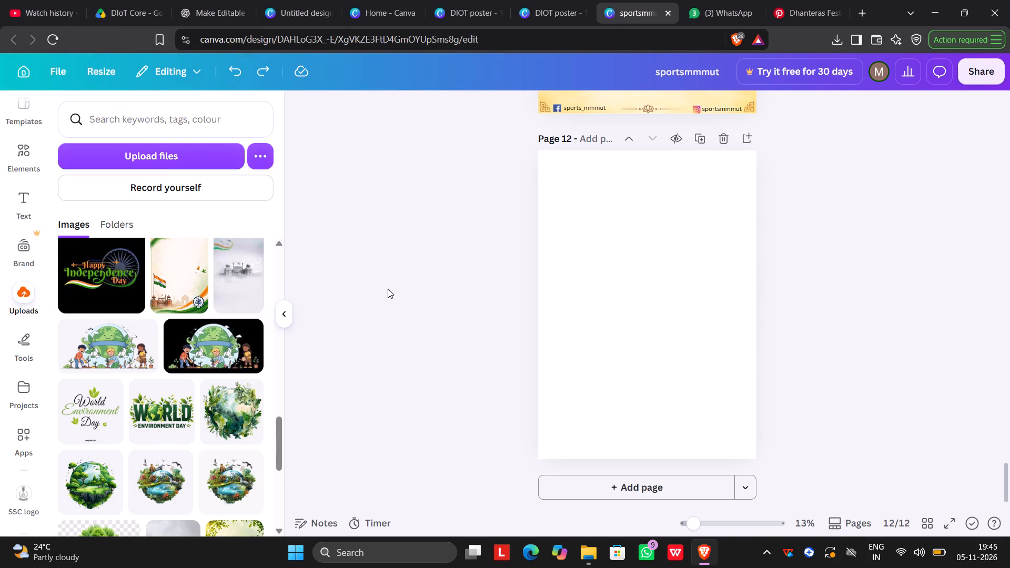
pyautogui.scroll(2, 103, 317)
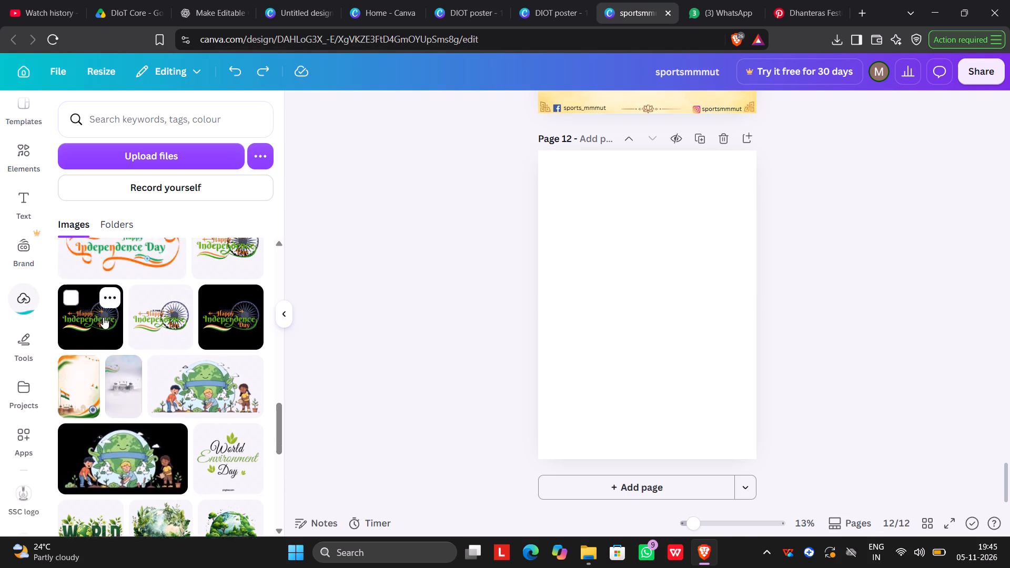
# Place the uploaded temple shadow background image on page 12 and stretch it to cover the whole page.
pyautogui.scroll(19, 103, 317)
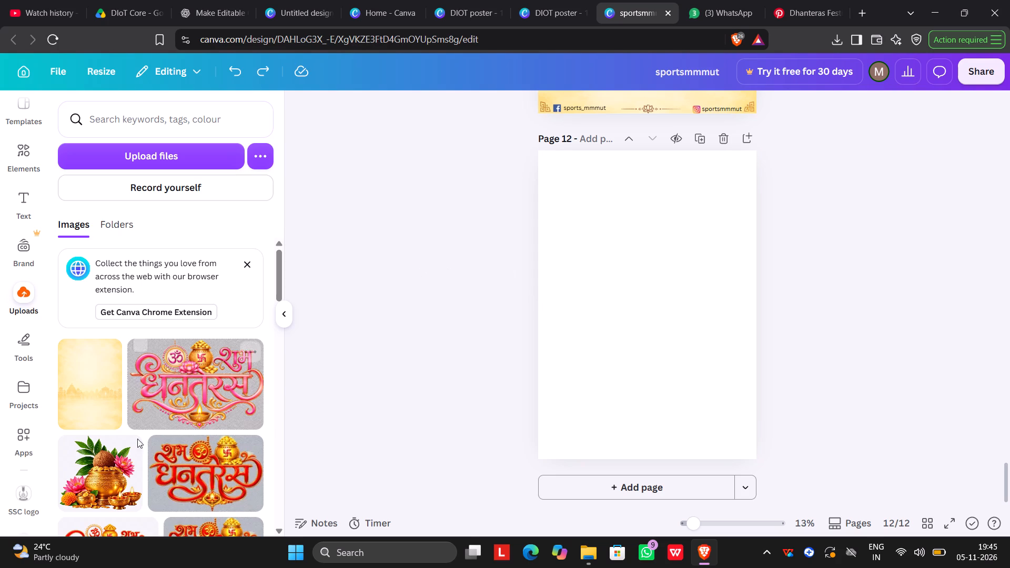
pyautogui.click(96, 397)
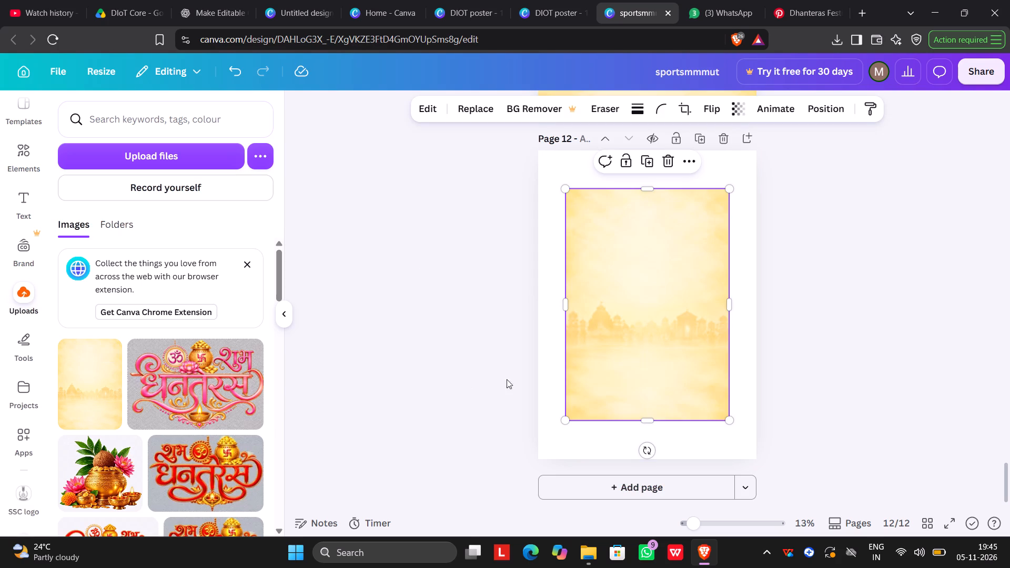
pyautogui.scroll(2, 490, 386)
pyautogui.scroll(-3, 490, 386)
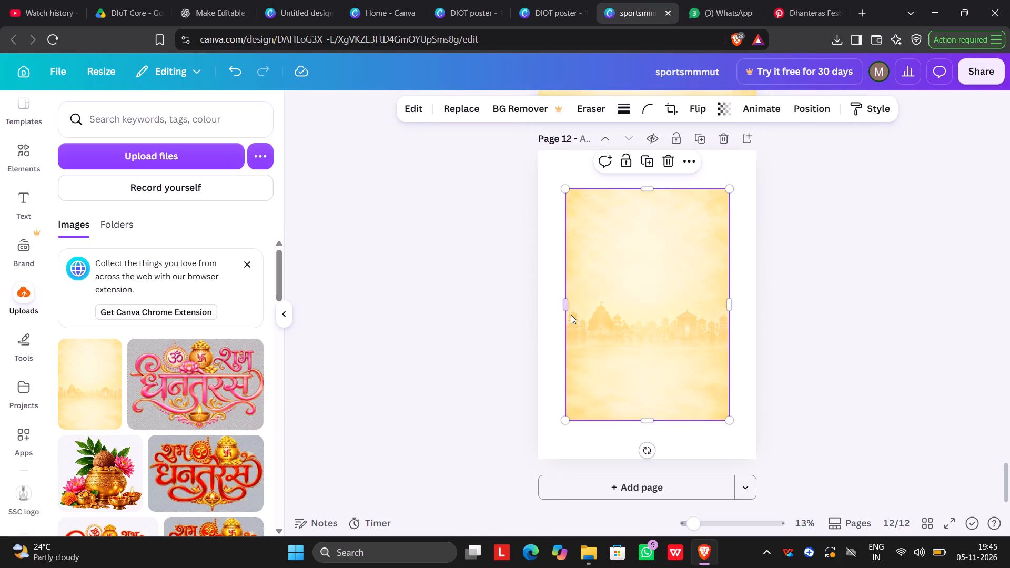
pyautogui.moveTo(563, 307); pyautogui.dragTo(542, 314)
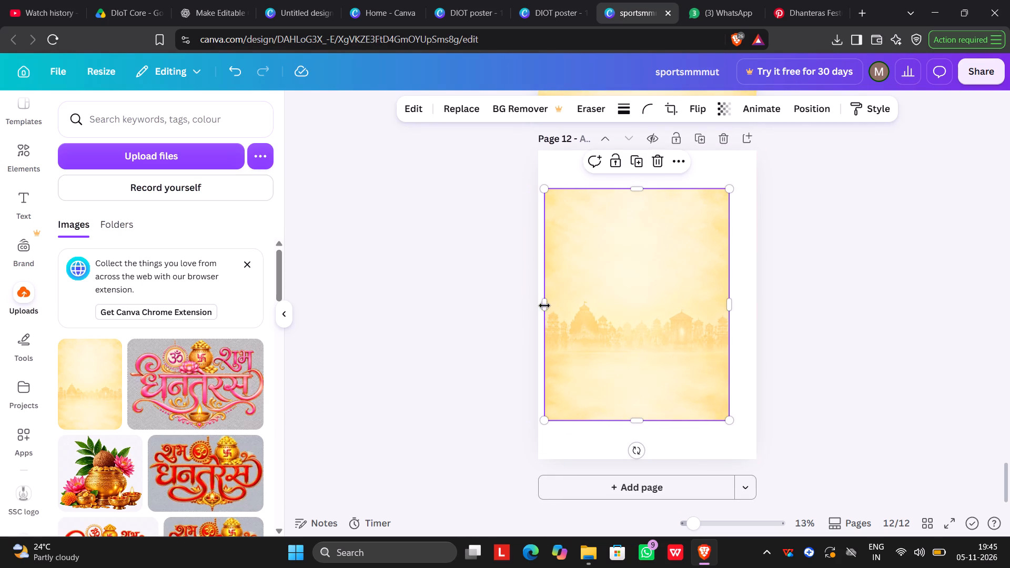
pyautogui.moveTo(544, 306); pyautogui.dragTo(539, 309)
pyautogui.moveTo(728, 307); pyautogui.dragTo(754, 307)
pyautogui.moveTo(648, 422); pyautogui.dragTo(650, 457)
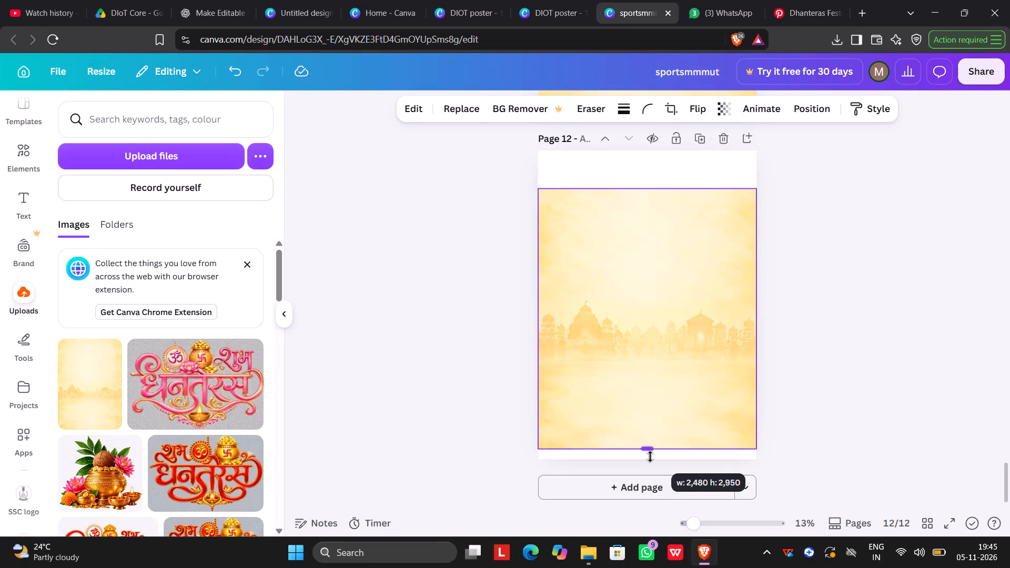
pyautogui.moveTo(650, 457); pyautogui.dragTo(650, 458)
pyautogui.scroll(3, 660, 317)
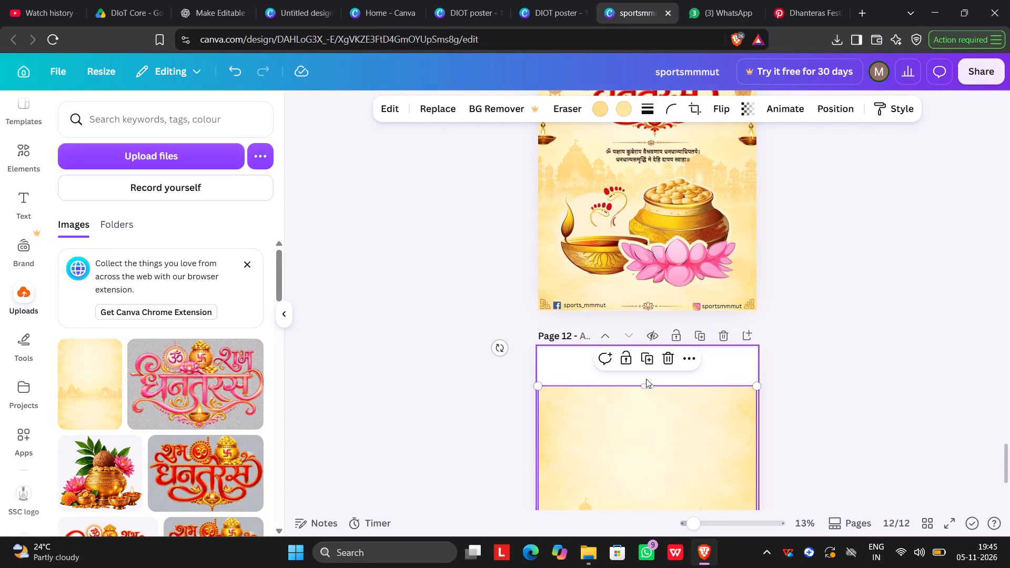
pyautogui.moveTo(646, 382); pyautogui.dragTo(647, 345)
pyautogui.scroll(-4, 639, 359)
# Copy page 11's poster elements, including the heading, शुभ धनतेरस artwork, hanging lamps and footer, onto page 12's temple background.
pyautogui.scroll(6, 639, 359)
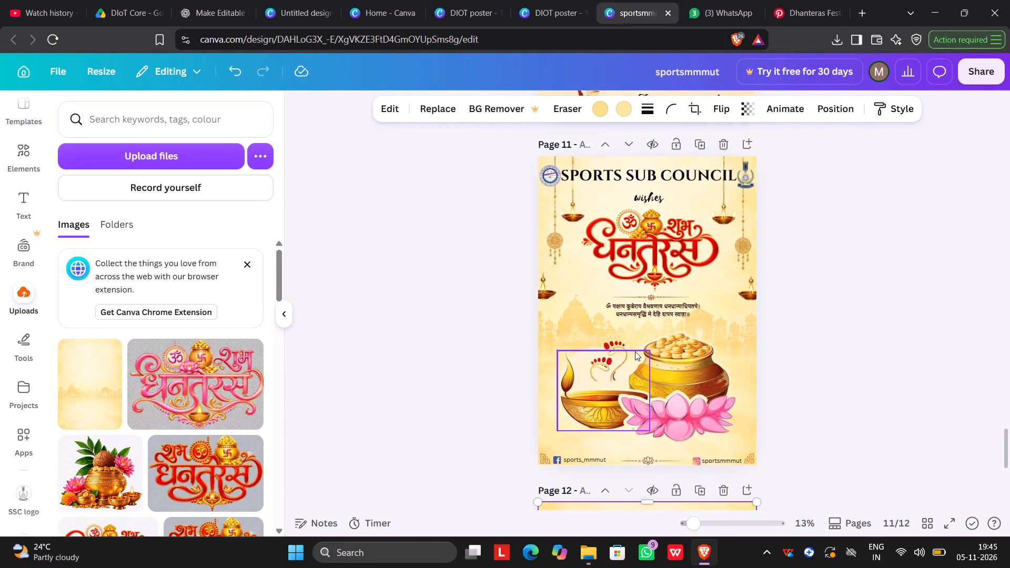
pyautogui.moveTo(465, 210); pyautogui.dragTo(845, 510)
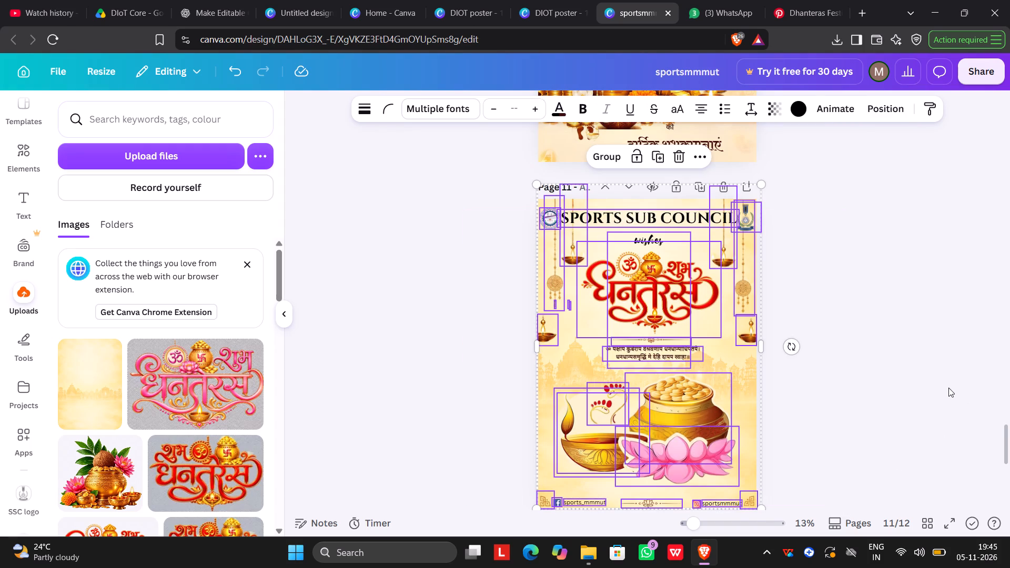
pyautogui.hotkey('ctrl', 'c')
pyautogui.scroll(-6, 922, 390)
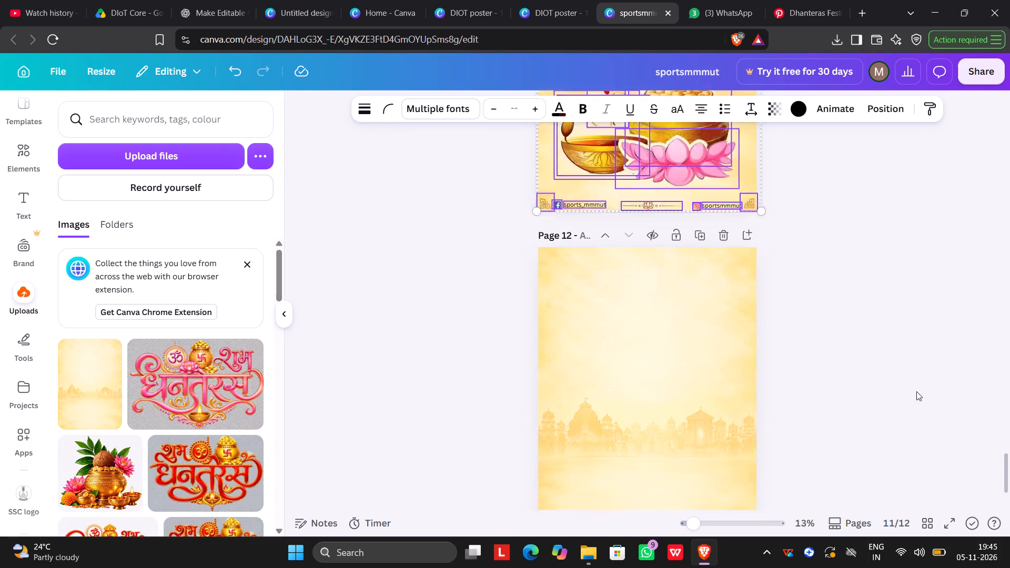
pyautogui.click(605, 320)
pyautogui.hotkey('ctrl', 'v')
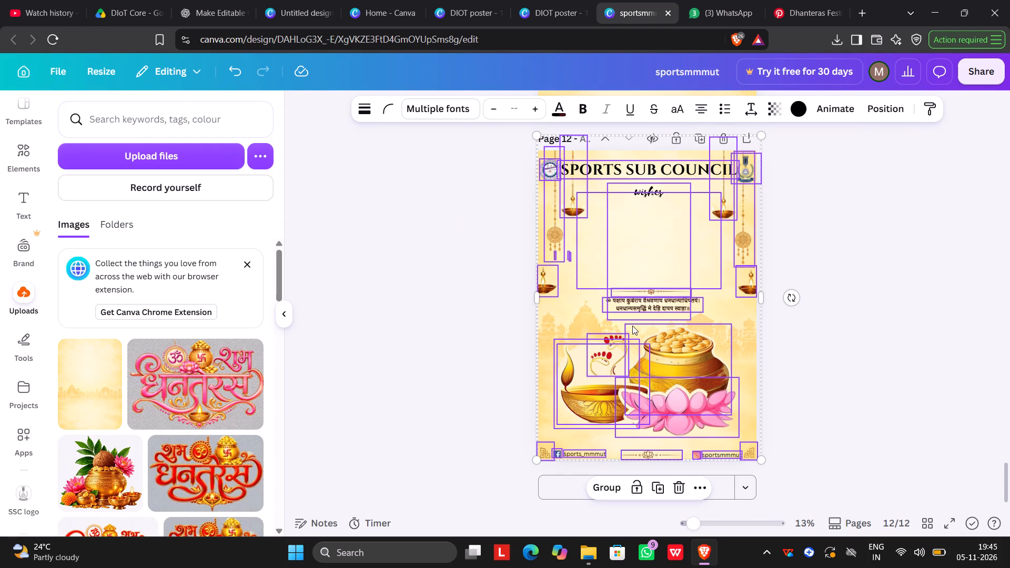
pyautogui.click(840, 323)
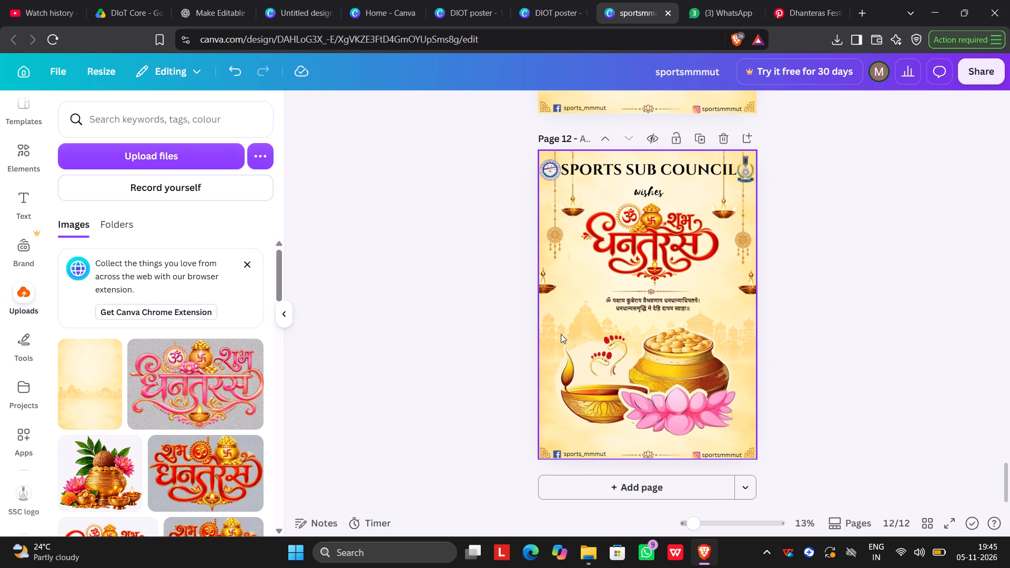
# Delete the diya, footprints, coin pot and lotus illustrations from the lower half of page 12.
pyautogui.moveTo(556, 333); pyautogui.dragTo(722, 434)
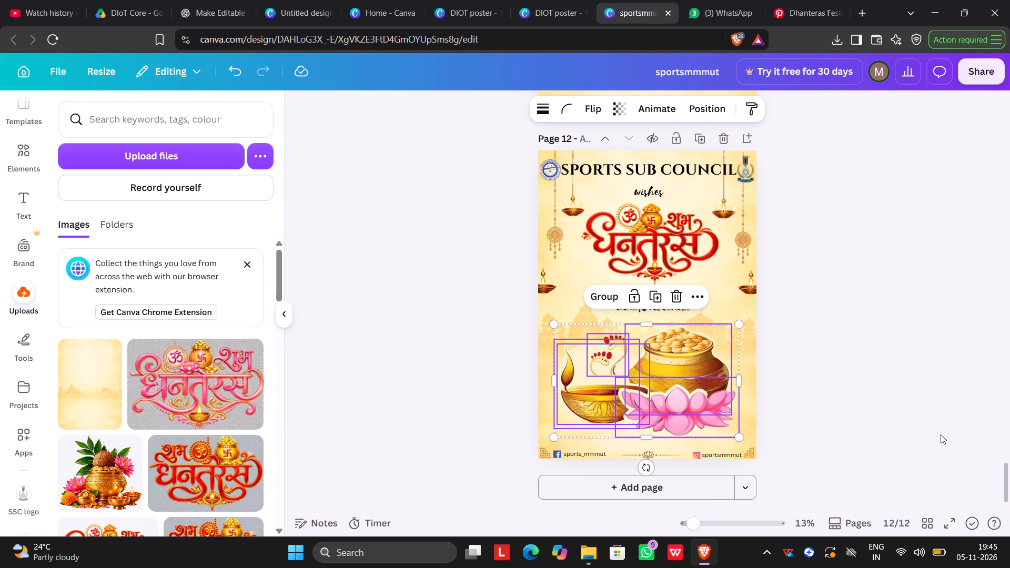
pyautogui.hotkey('ctrl', 'd')
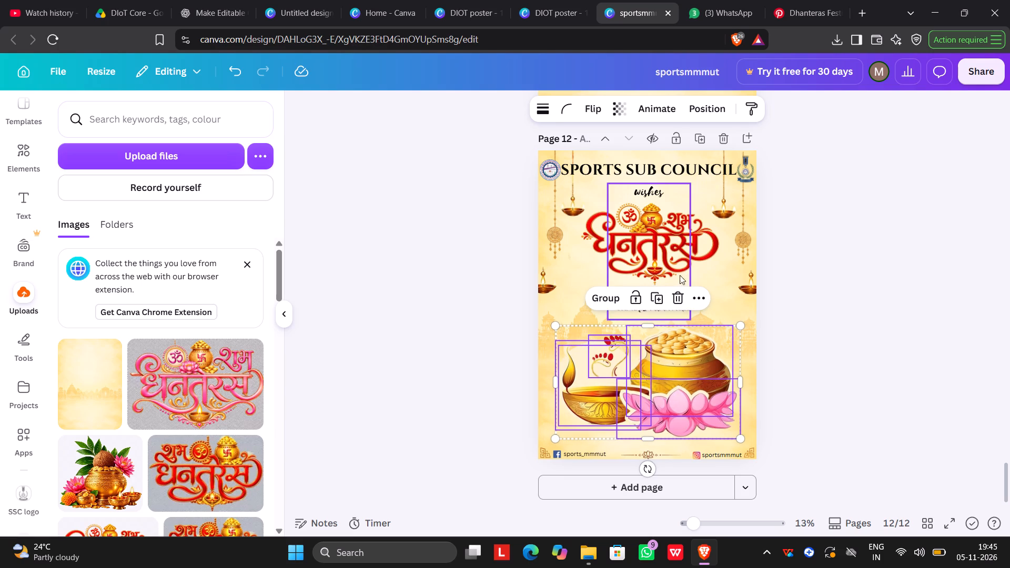
pyautogui.click(683, 292)
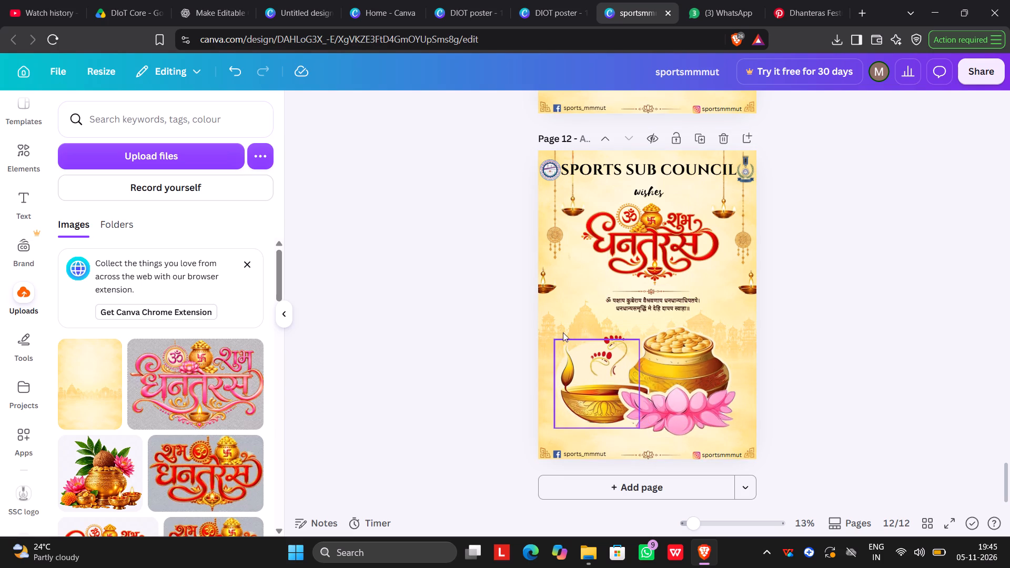
pyautogui.moveTo(558, 329); pyautogui.dragTo(706, 428)
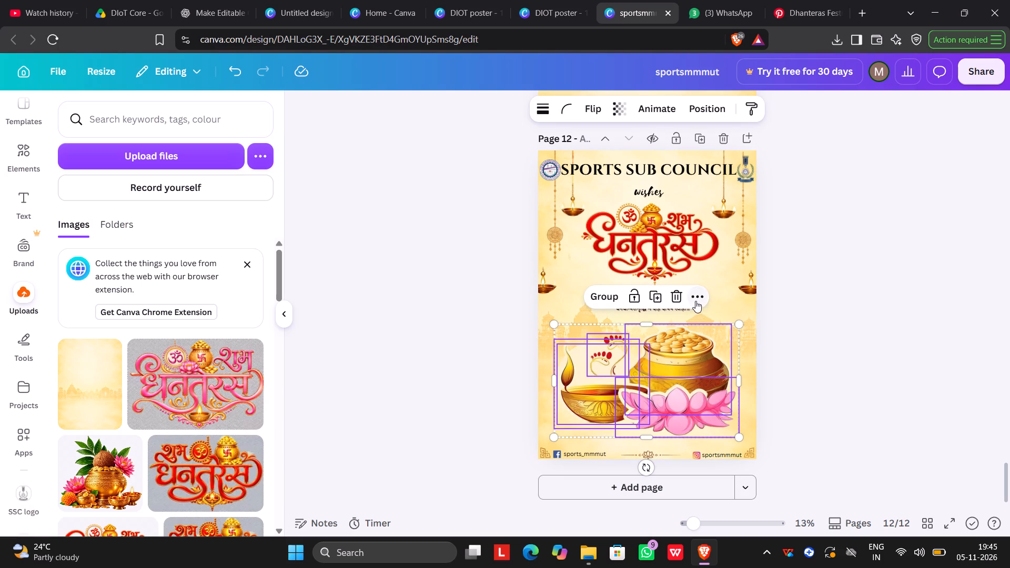
pyautogui.click(678, 296)
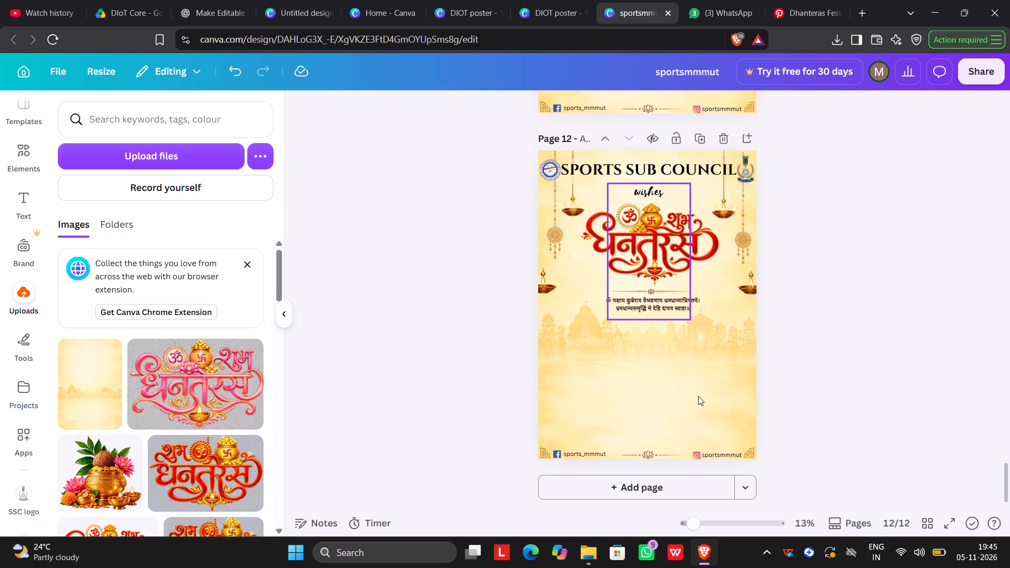
pyautogui.scroll(13, 699, 386)
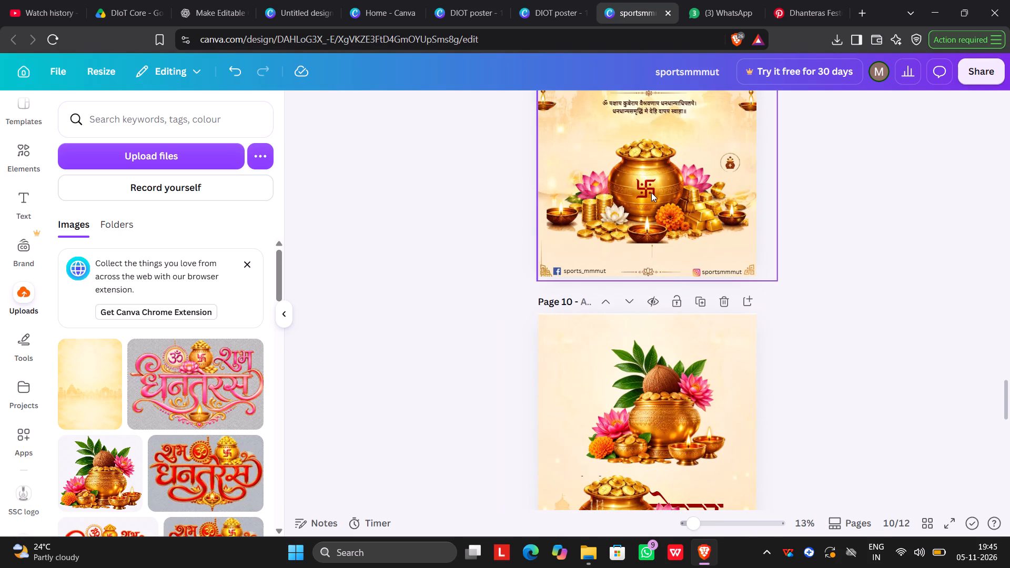
pyautogui.moveTo(651, 192); pyautogui.dragTo(668, 401)
pyautogui.scroll(-2, 668, 398)
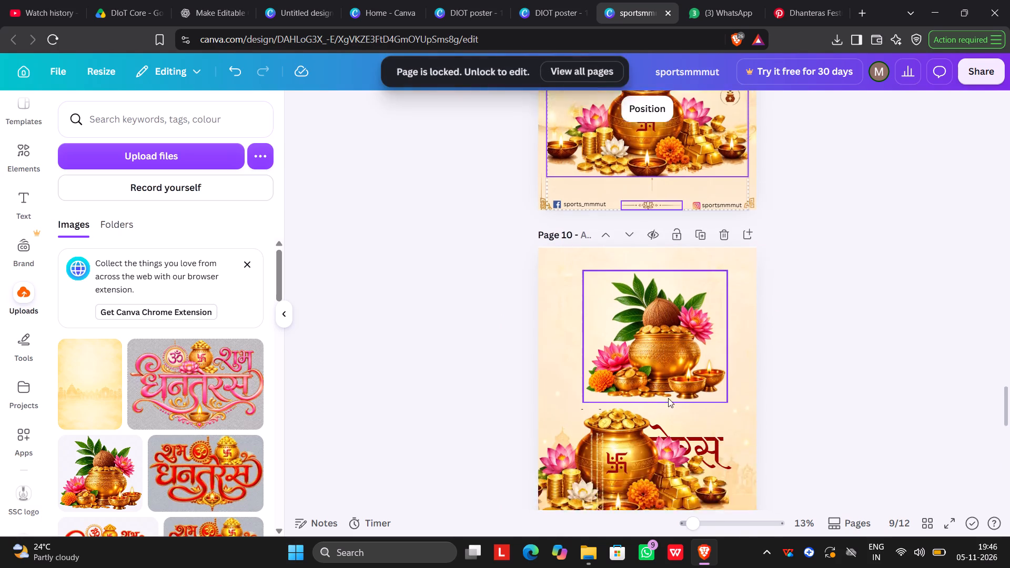
pyautogui.scroll(-2, 668, 398)
pyautogui.scroll(-2, 766, 301)
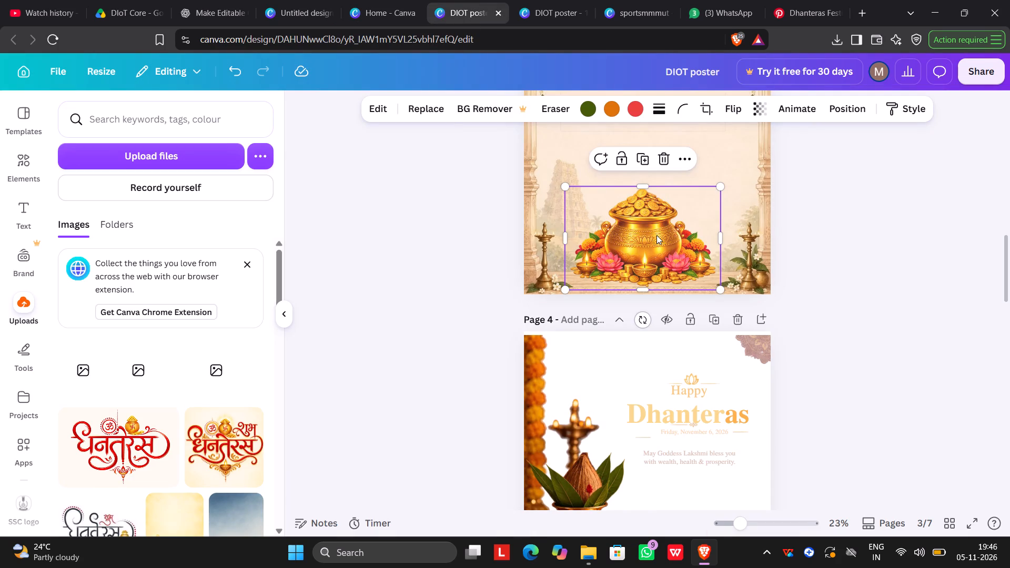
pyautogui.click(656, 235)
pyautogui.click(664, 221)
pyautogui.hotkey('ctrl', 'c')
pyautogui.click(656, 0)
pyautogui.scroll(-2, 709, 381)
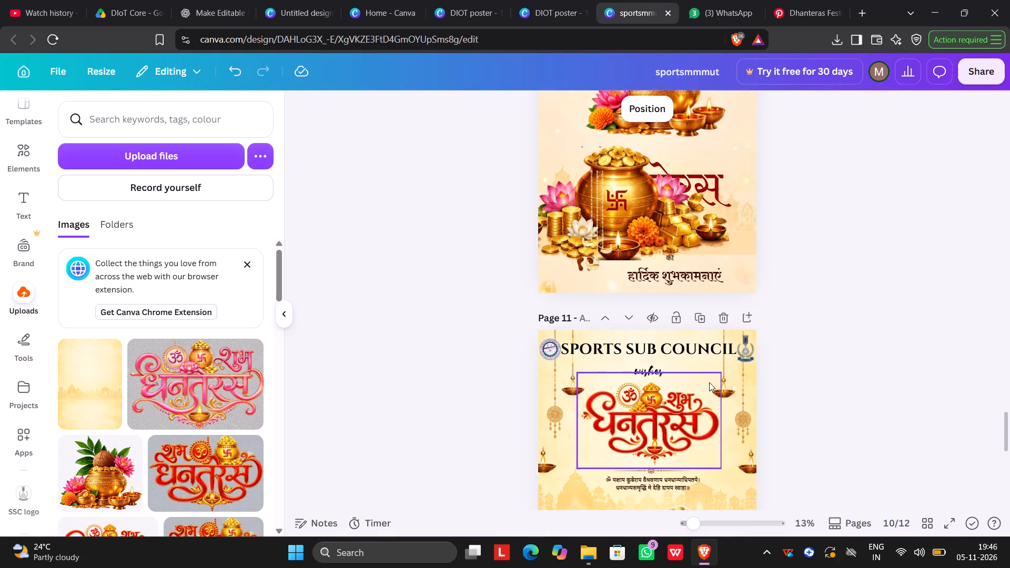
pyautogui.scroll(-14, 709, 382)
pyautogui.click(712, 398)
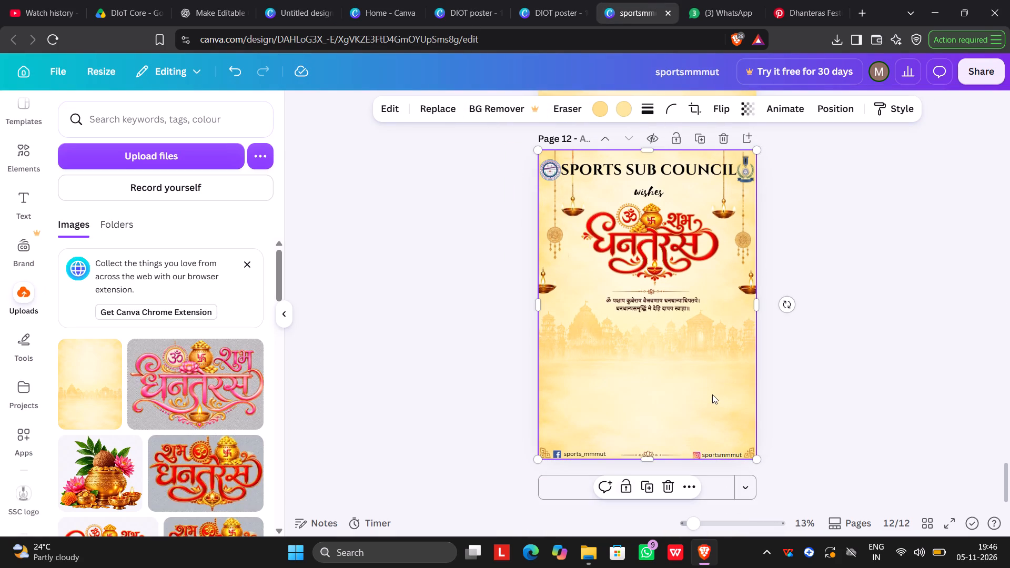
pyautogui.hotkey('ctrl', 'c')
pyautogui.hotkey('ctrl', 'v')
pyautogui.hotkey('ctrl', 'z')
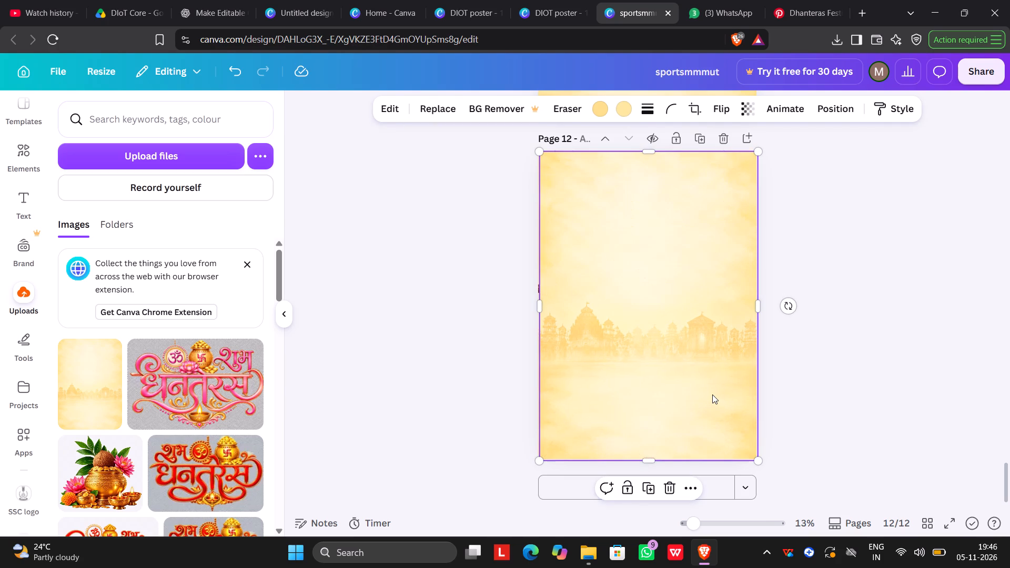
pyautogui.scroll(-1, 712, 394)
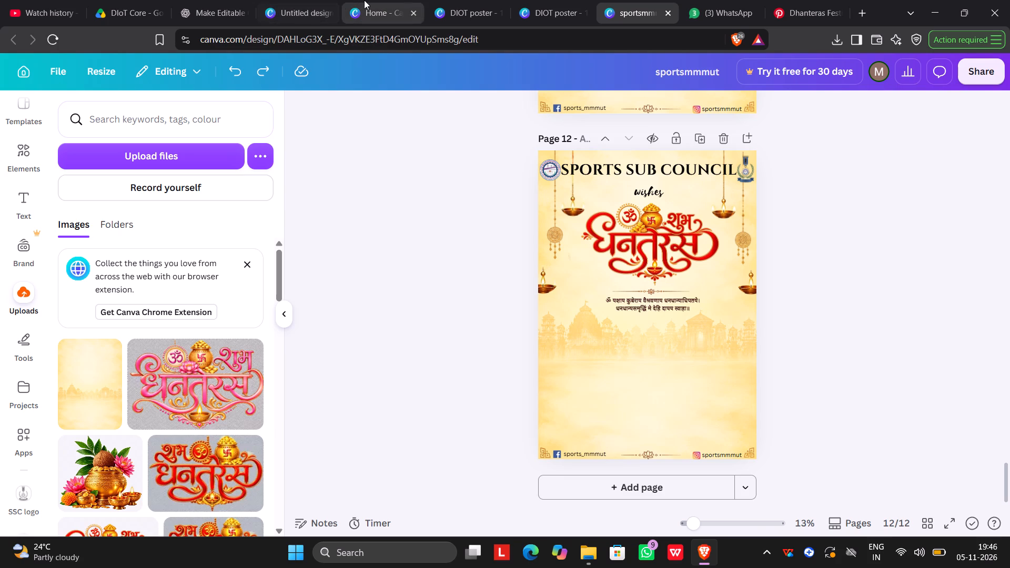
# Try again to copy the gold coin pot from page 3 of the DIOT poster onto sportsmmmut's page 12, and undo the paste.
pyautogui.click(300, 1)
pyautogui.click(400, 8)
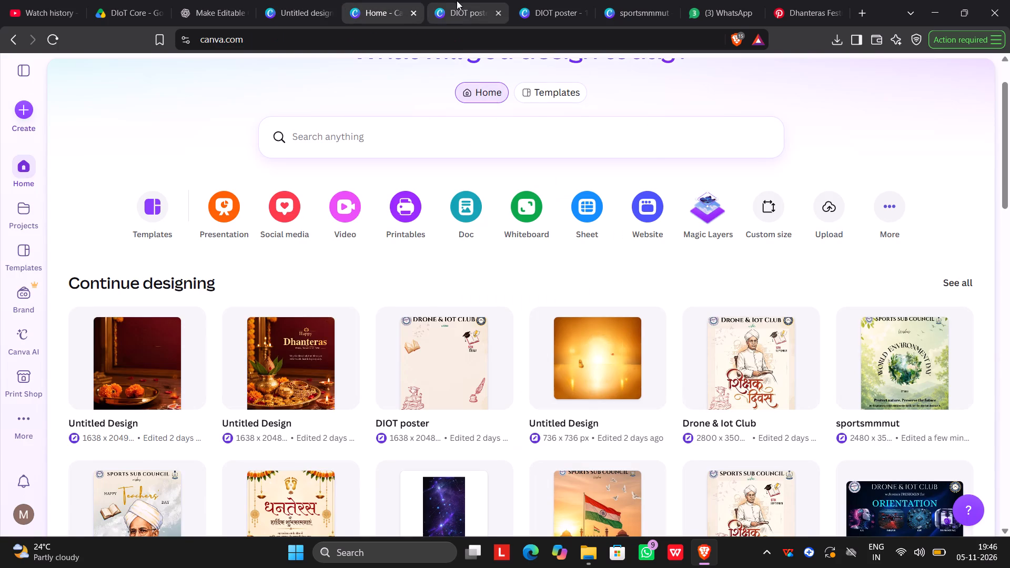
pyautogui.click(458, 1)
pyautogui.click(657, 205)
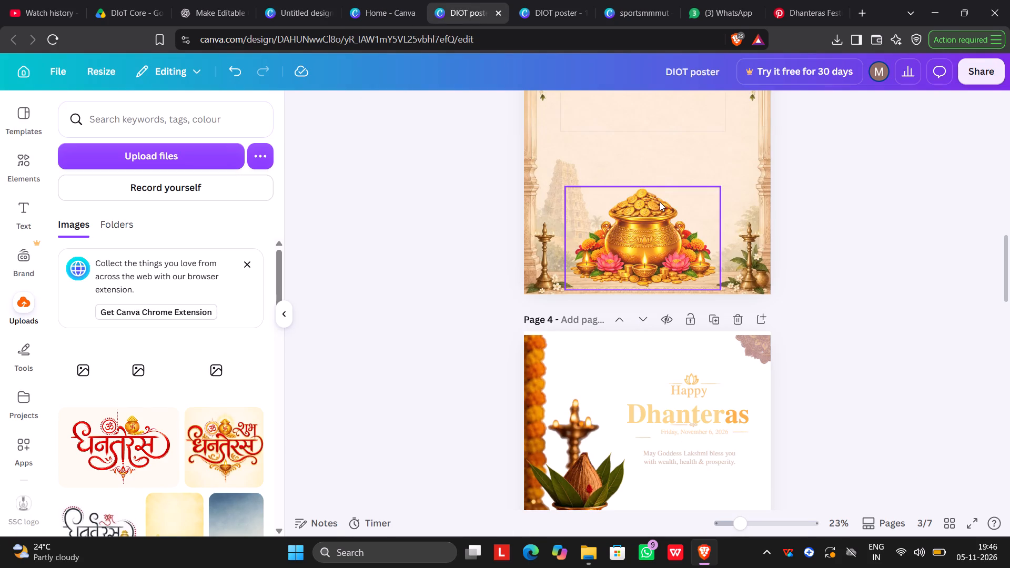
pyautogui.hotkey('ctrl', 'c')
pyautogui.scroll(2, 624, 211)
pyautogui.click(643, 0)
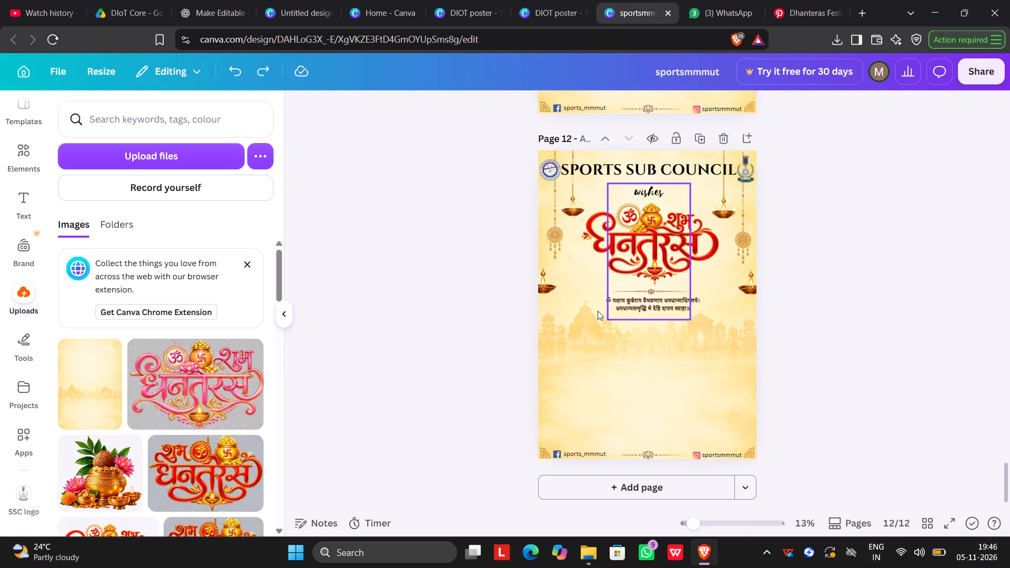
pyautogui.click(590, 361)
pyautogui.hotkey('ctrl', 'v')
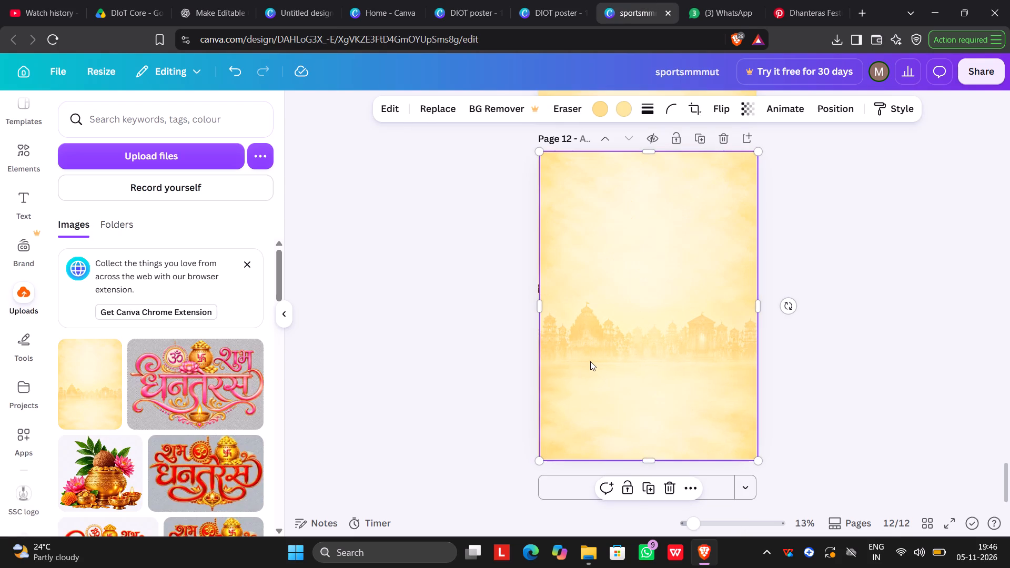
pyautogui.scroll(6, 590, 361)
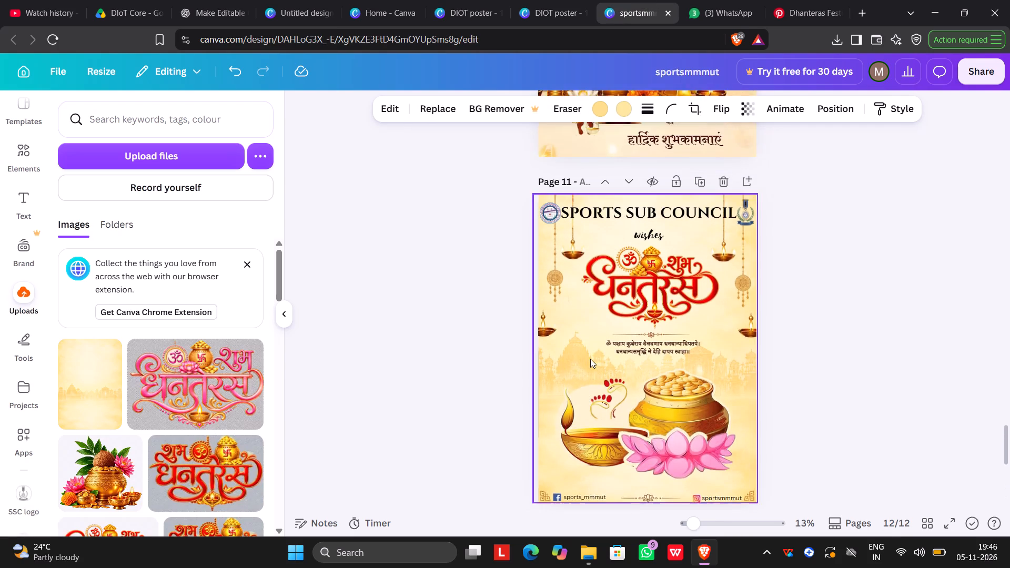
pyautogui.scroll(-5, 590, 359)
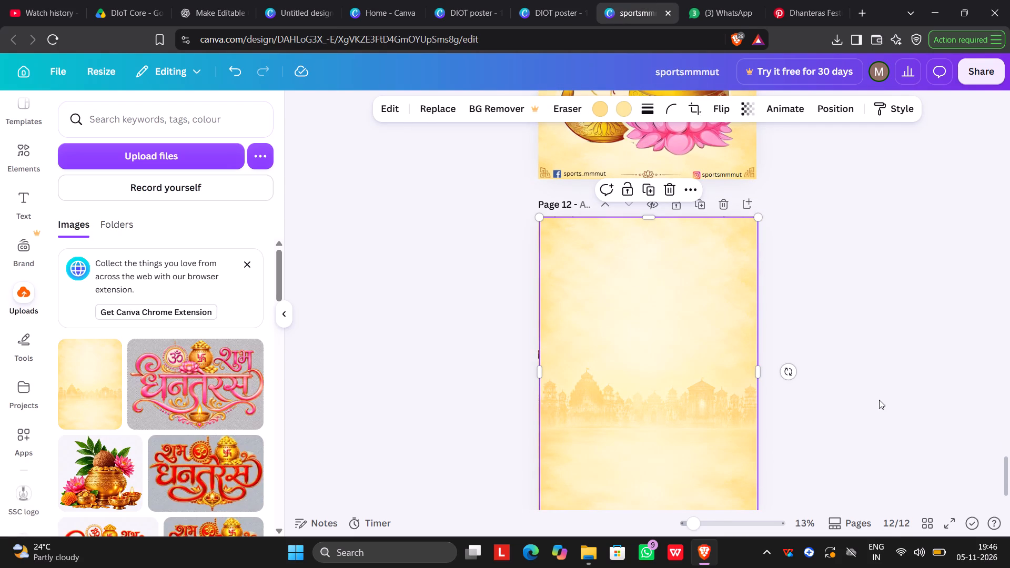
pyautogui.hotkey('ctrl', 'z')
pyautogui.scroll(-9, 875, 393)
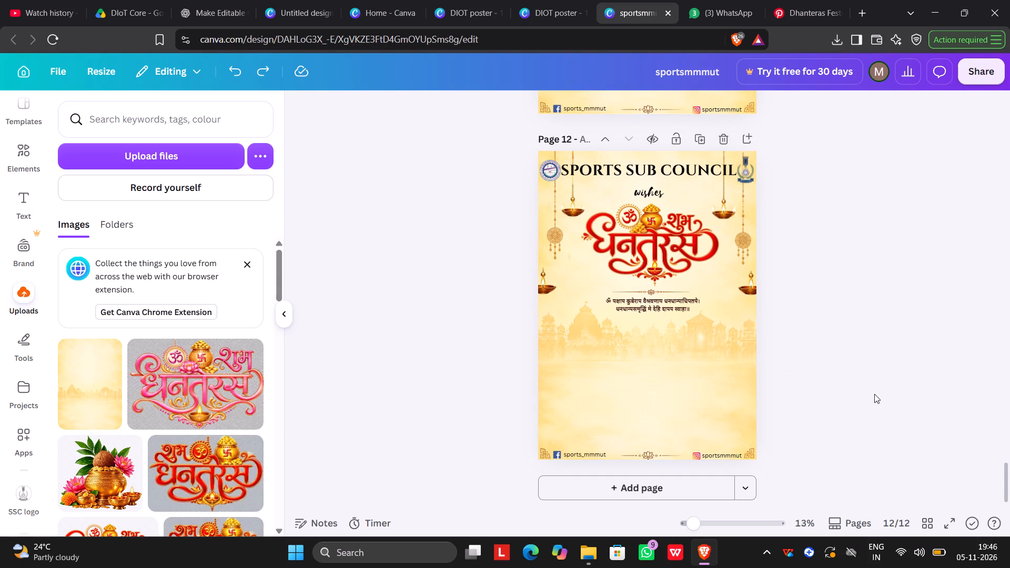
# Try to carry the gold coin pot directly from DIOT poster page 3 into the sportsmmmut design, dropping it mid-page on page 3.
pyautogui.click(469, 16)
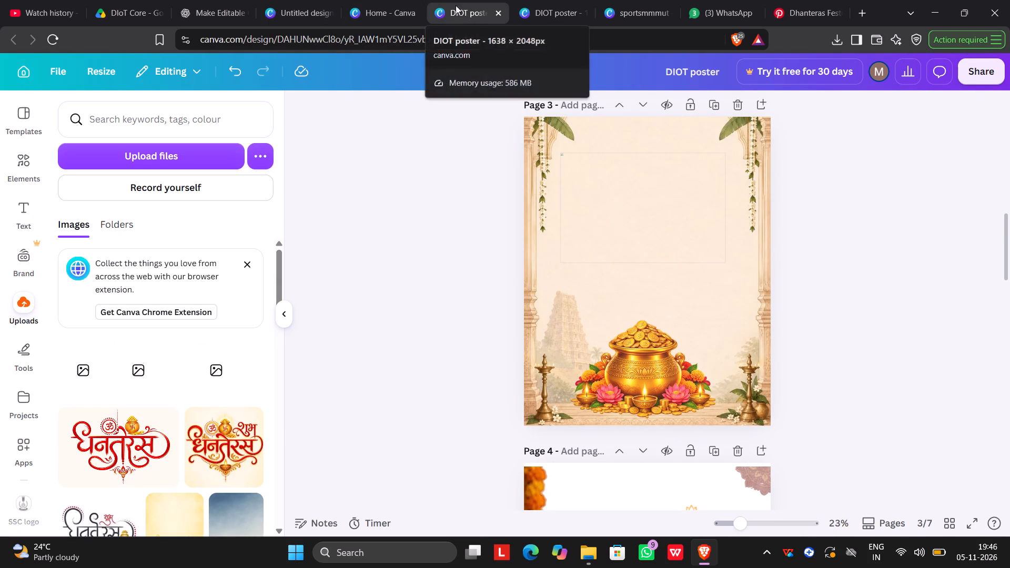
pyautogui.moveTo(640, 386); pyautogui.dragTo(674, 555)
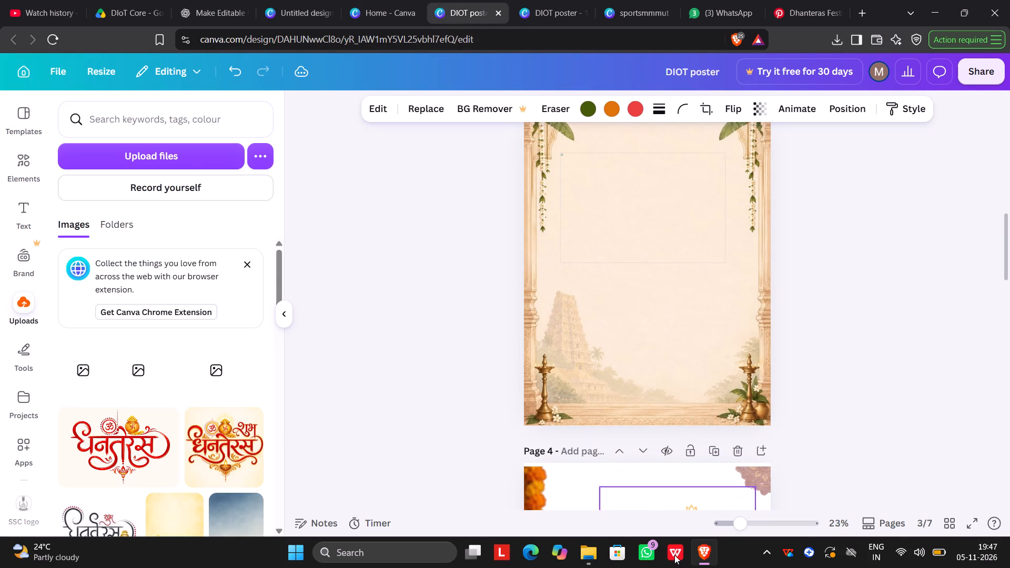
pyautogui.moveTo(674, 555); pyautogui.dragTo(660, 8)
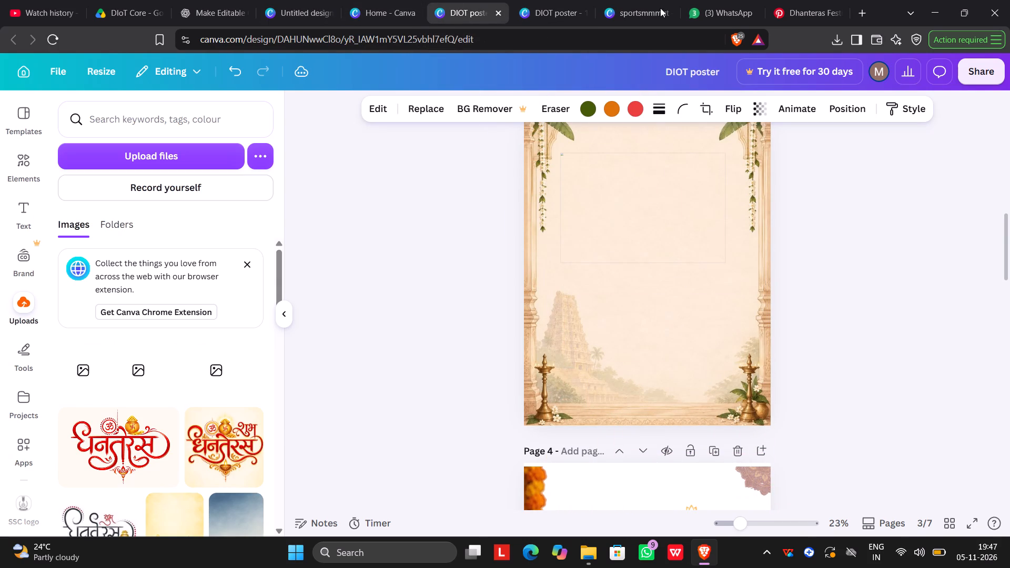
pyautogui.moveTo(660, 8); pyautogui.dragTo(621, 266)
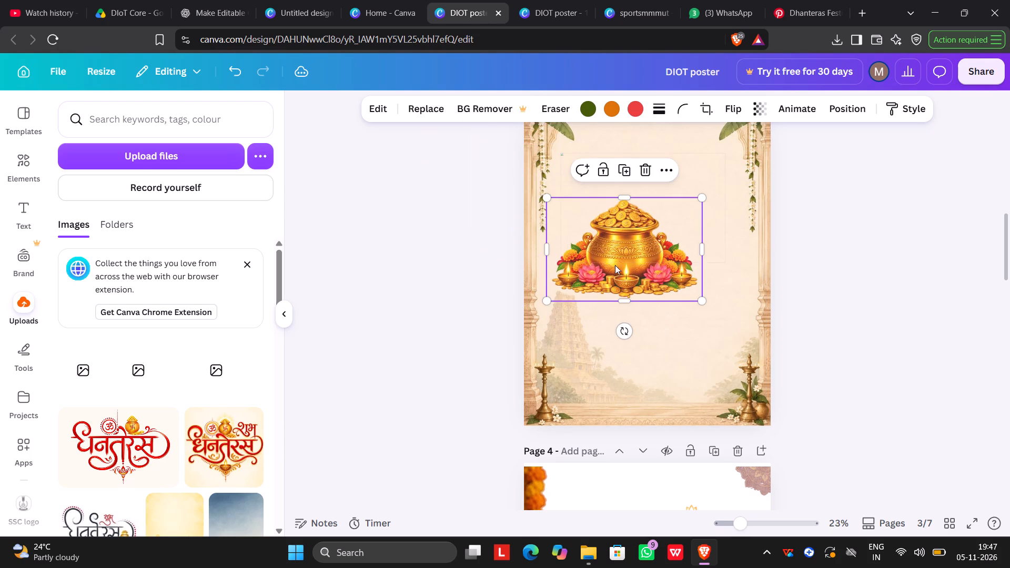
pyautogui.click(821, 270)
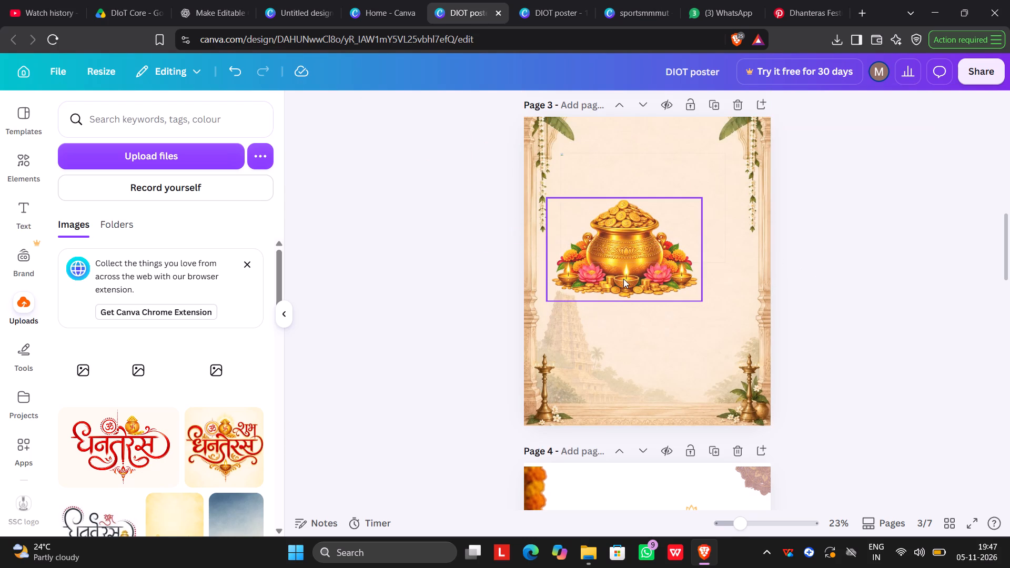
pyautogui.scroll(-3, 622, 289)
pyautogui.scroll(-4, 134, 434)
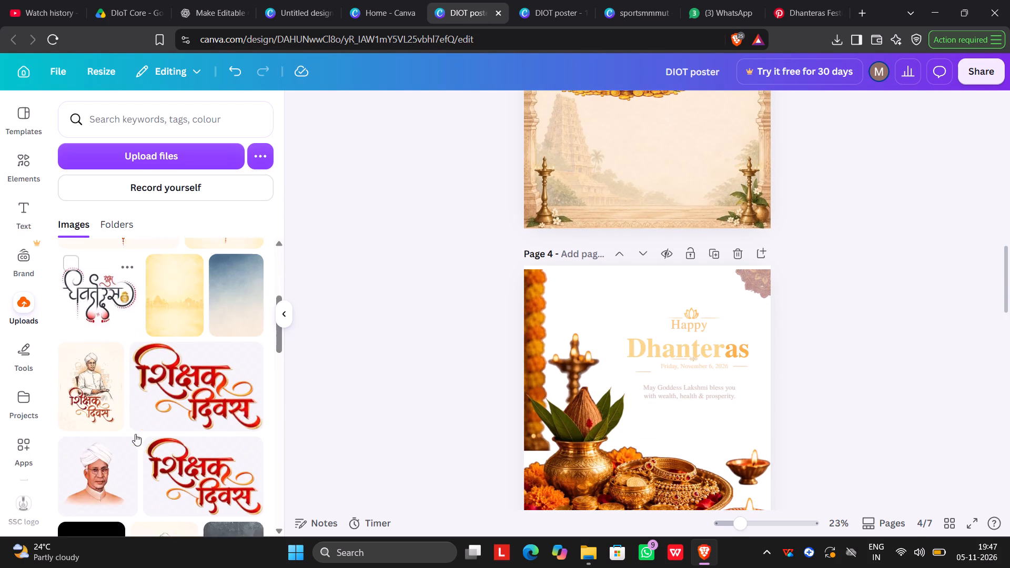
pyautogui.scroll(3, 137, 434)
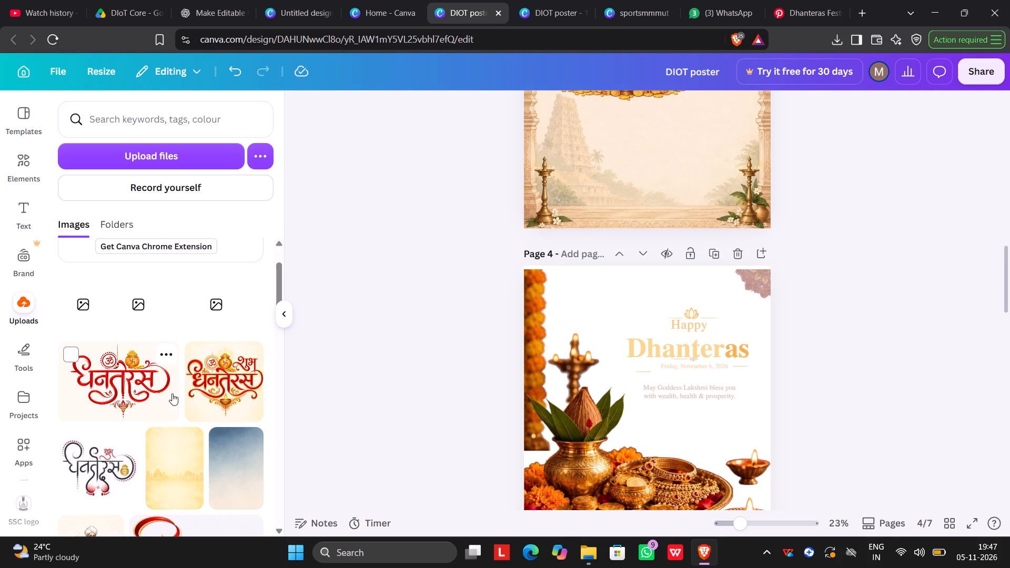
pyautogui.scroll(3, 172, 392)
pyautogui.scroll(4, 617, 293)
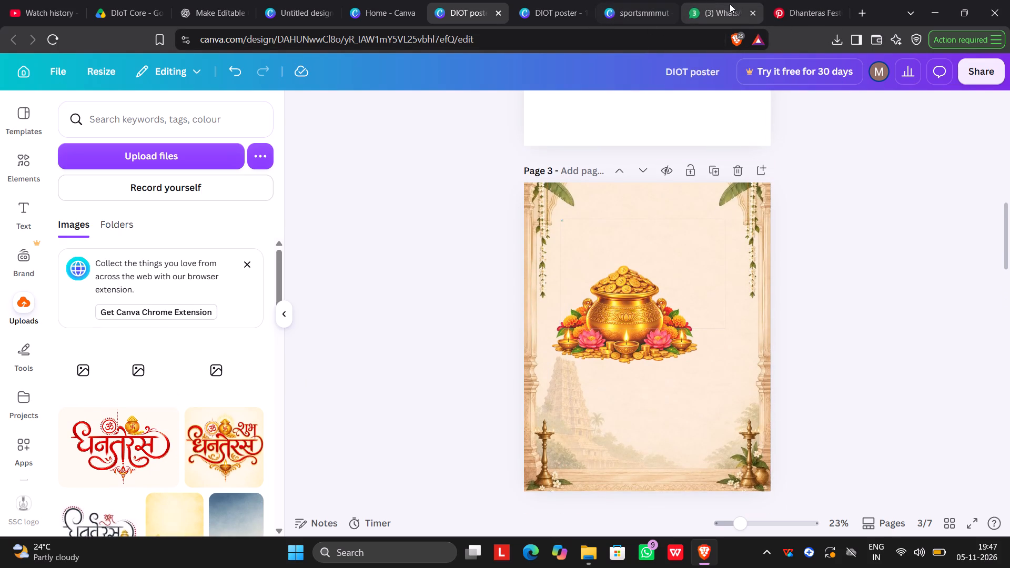
# Copy the gold coin pot from DIOT poster page 3 and paste it onto sportsmmmut's page 12, allowing Canva clipboard access.
pyautogui.click(644, 350)
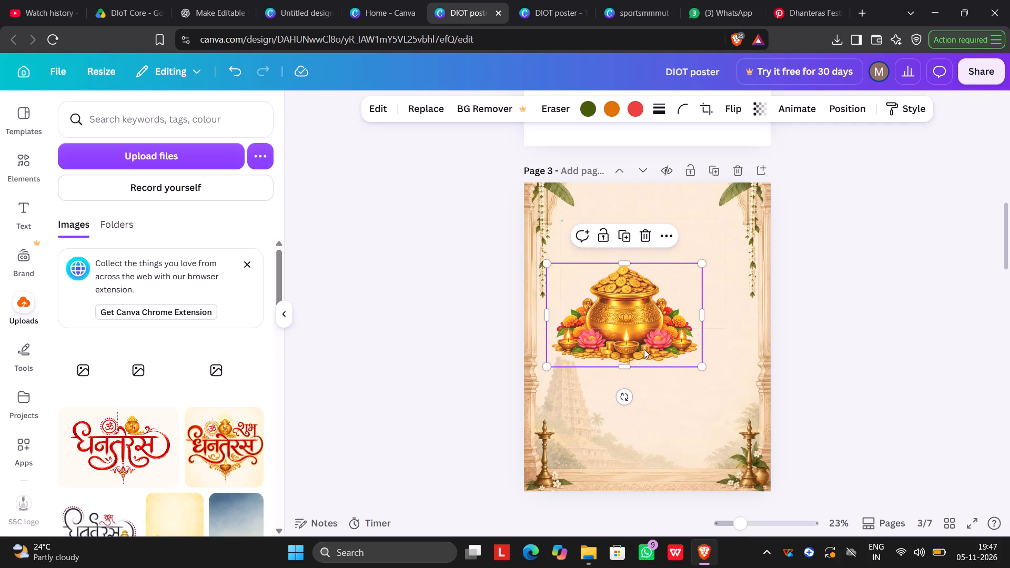
pyautogui.rightClick(653, 339)
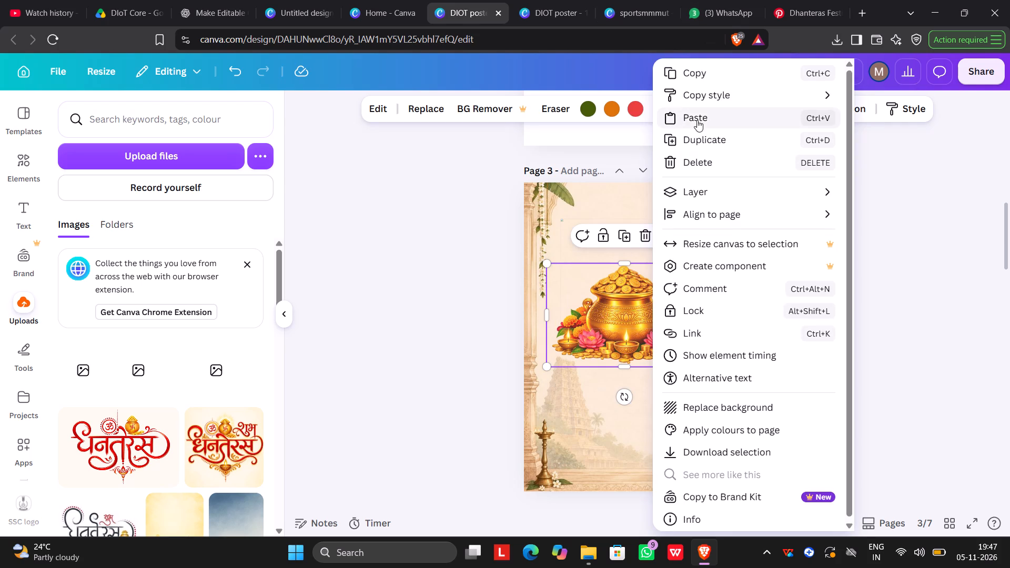
pyautogui.click(703, 76)
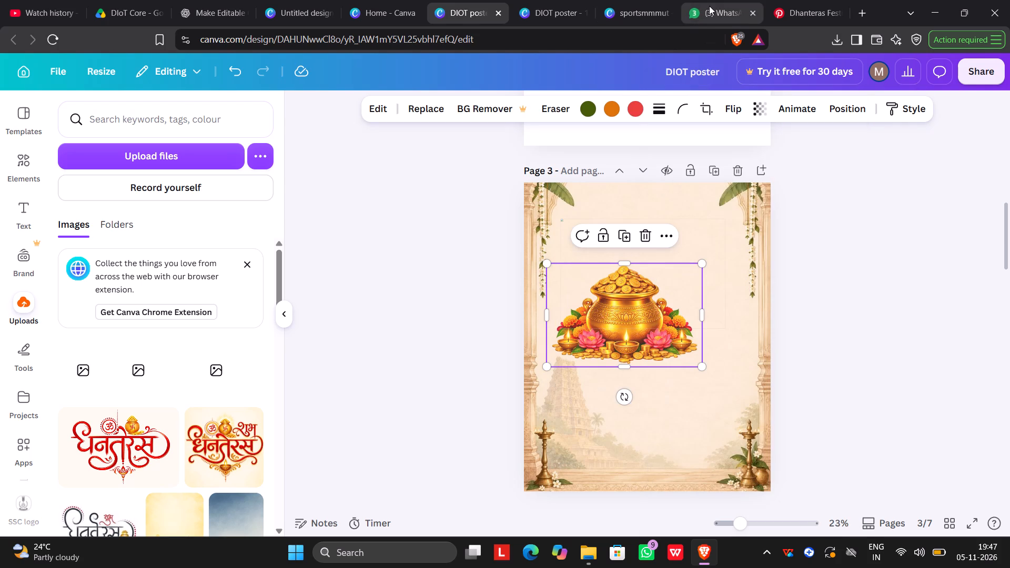
pyautogui.click(631, 6)
pyautogui.rightClick(675, 384)
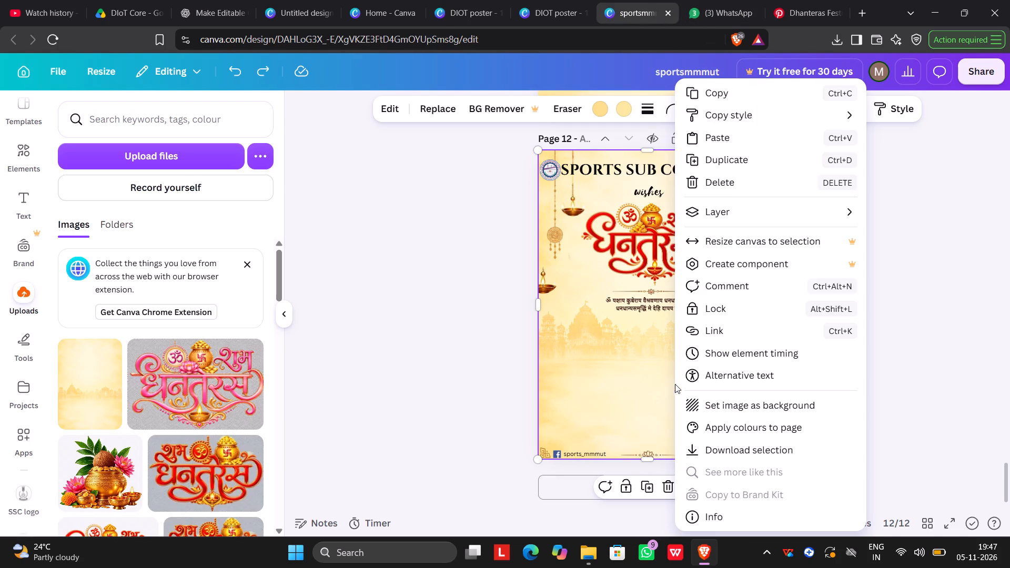
pyautogui.click(742, 138)
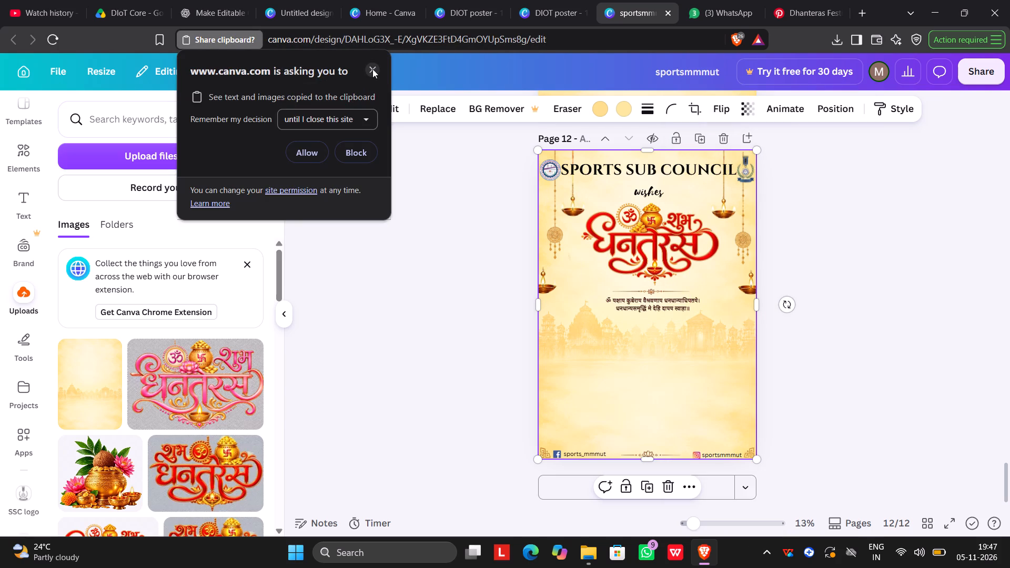
pyautogui.click(320, 148)
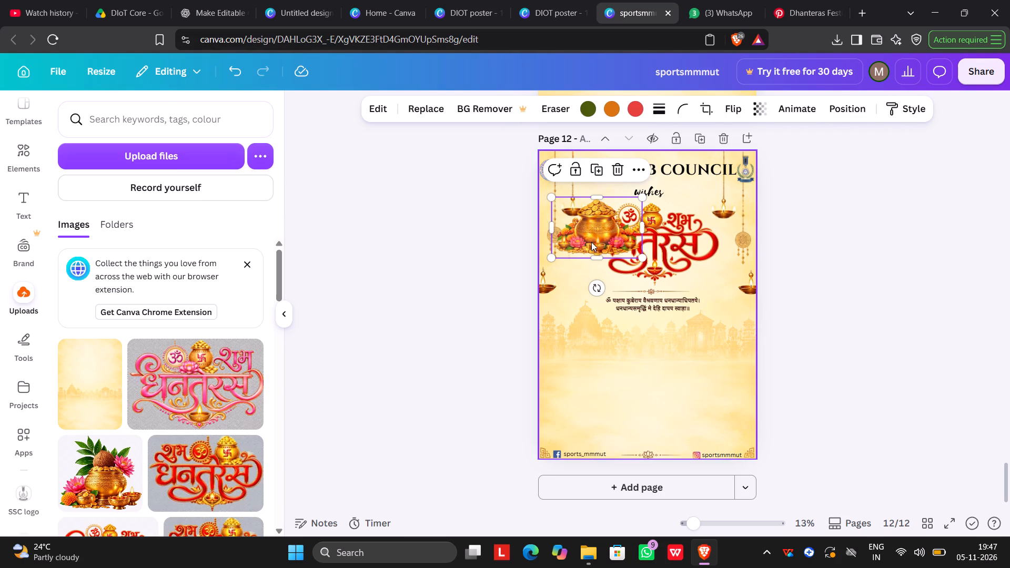
# Enlarge the gold coin pot to nearly the page width and place it between the Sanskrit verse and the footer.
pyautogui.moveTo(618, 226); pyautogui.dragTo(656, 363)
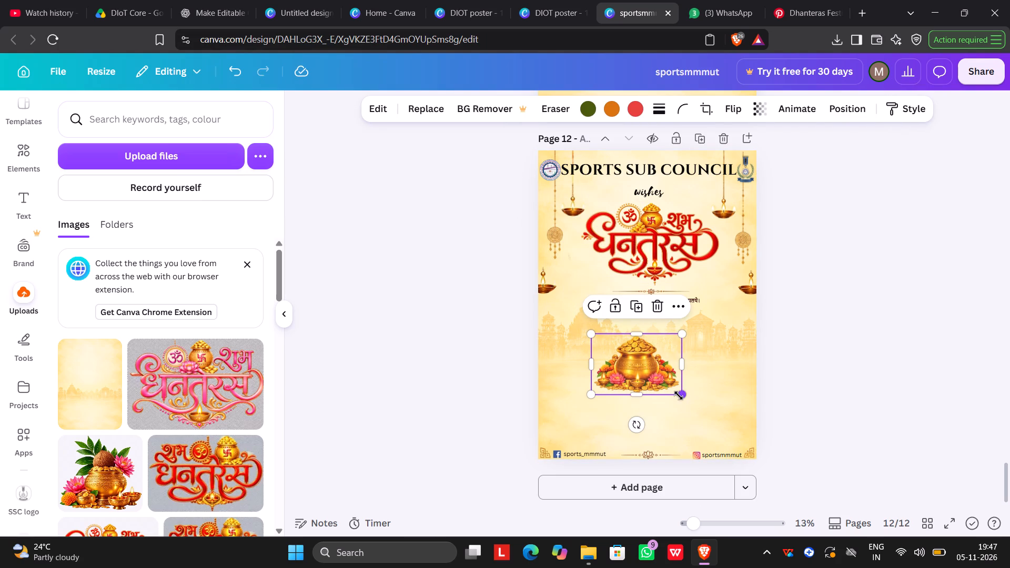
pyautogui.moveTo(679, 395); pyautogui.dragTo(763, 431)
pyautogui.moveTo(650, 379); pyautogui.dragTo(624, 371)
pyautogui.moveTo(732, 437); pyautogui.dragTo(752, 438)
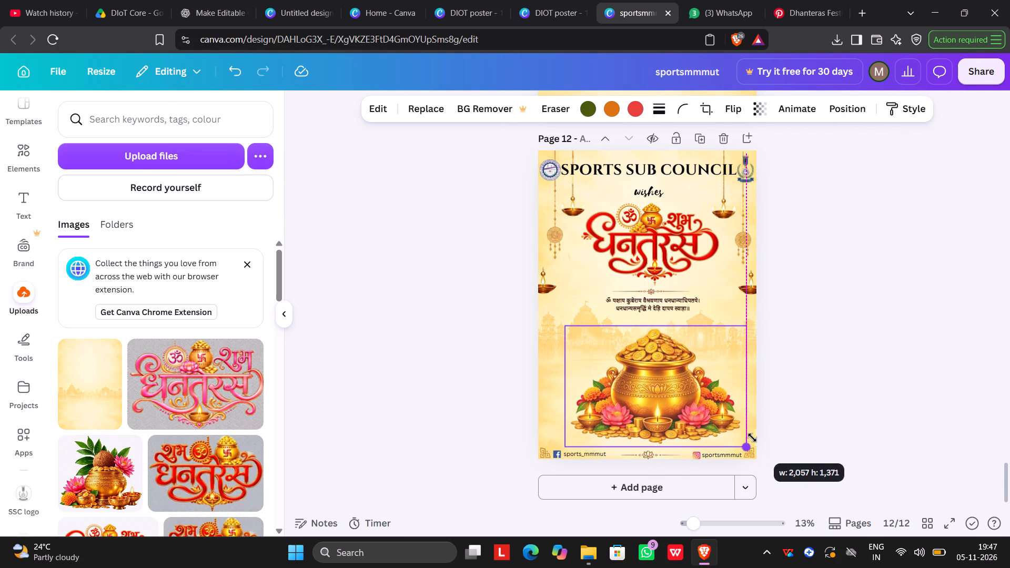
pyautogui.moveTo(752, 438); pyautogui.dragTo(754, 440)
pyautogui.moveTo(680, 393); pyautogui.dragTo(674, 388)
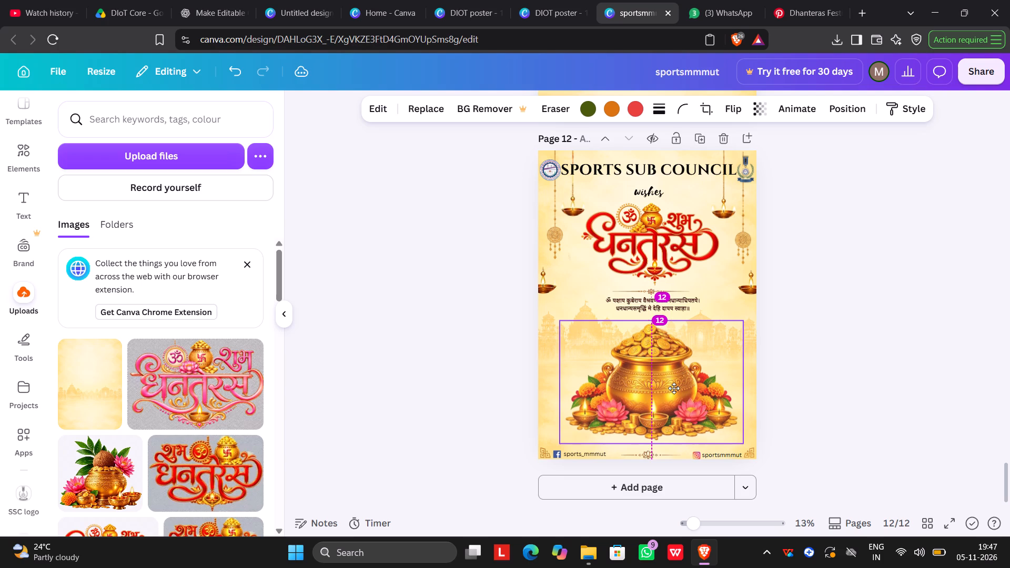
pyautogui.moveTo(674, 388); pyautogui.dragTo(673, 390)
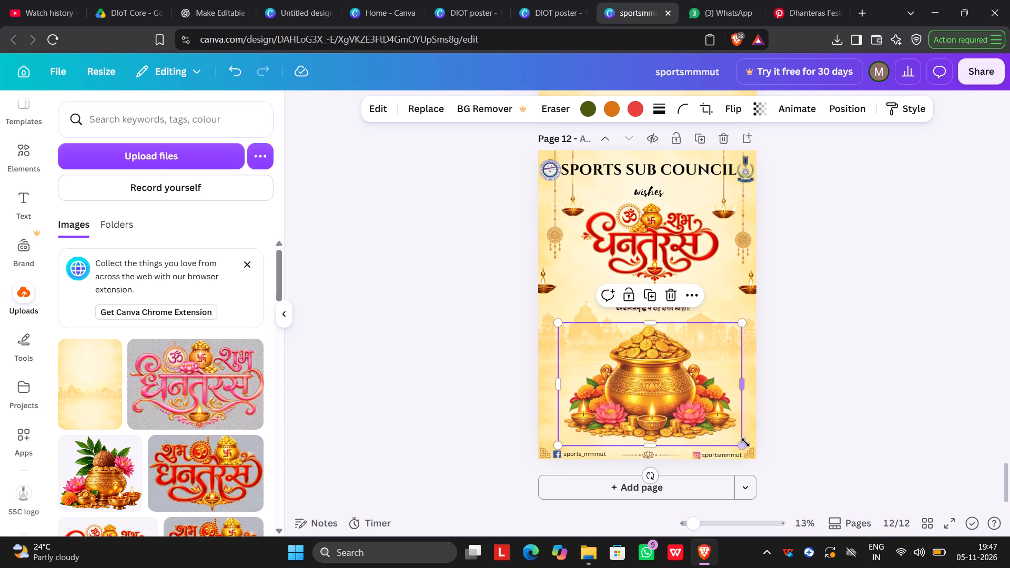
pyautogui.moveTo(745, 443); pyautogui.dragTo(763, 442)
pyautogui.moveTo(668, 383); pyautogui.dragTo(666, 379)
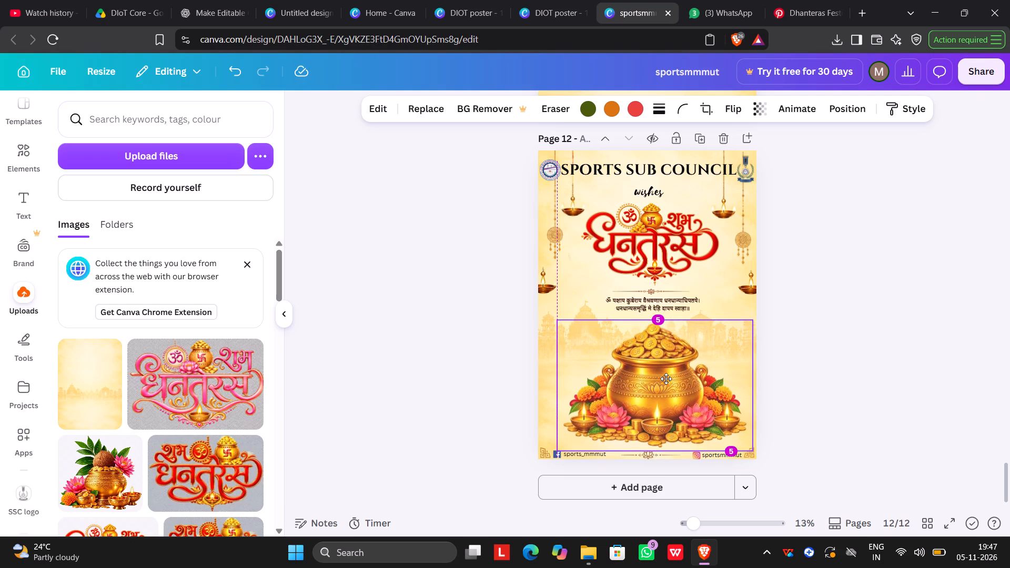
pyautogui.moveTo(666, 379); pyautogui.dragTo(662, 372)
pyautogui.click(846, 352)
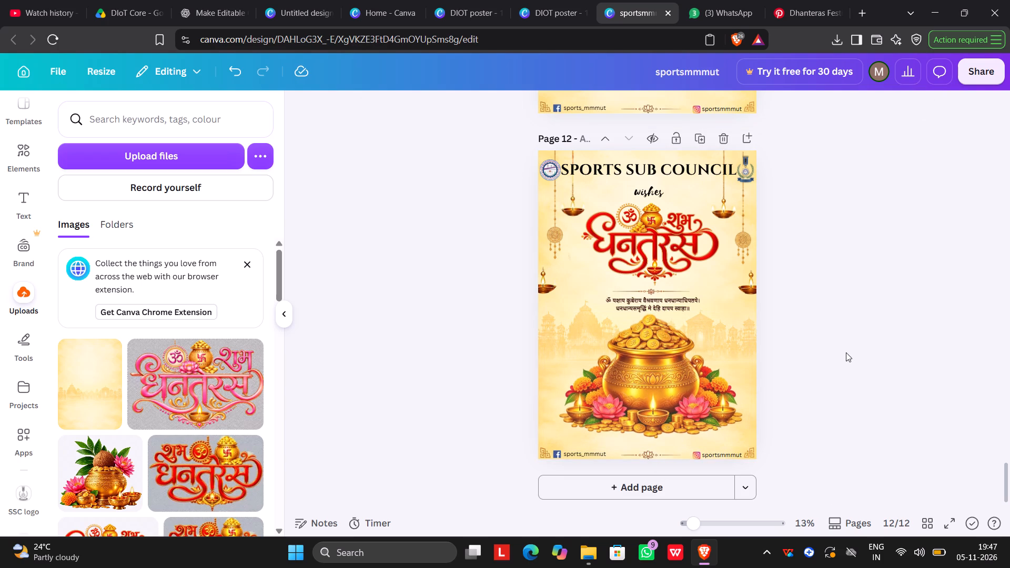
# Lower the gold coin pot slightly so it sits just above page 12's footer, clear of the verse.
pyautogui.moveTo(713, 392); pyautogui.dragTo(713, 398)
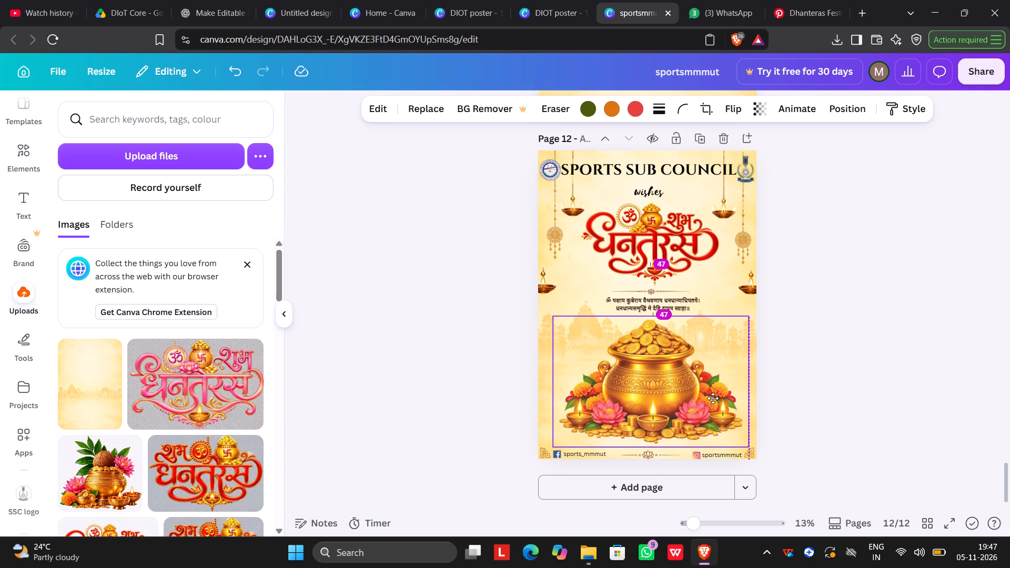
pyautogui.moveTo(713, 398); pyautogui.dragTo(718, 399)
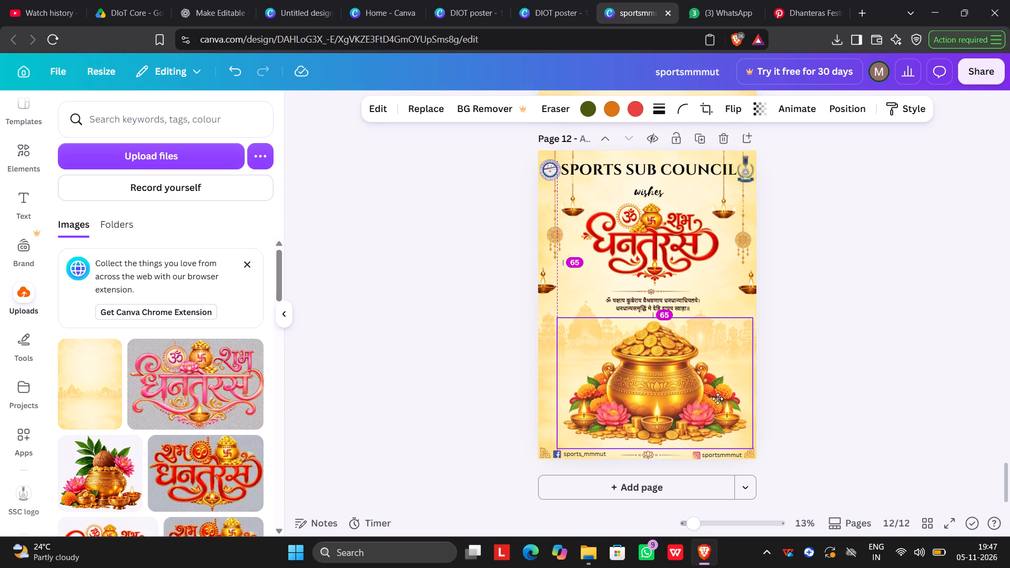
pyautogui.moveTo(718, 399); pyautogui.dragTo(708, 398)
pyautogui.click(786, 367)
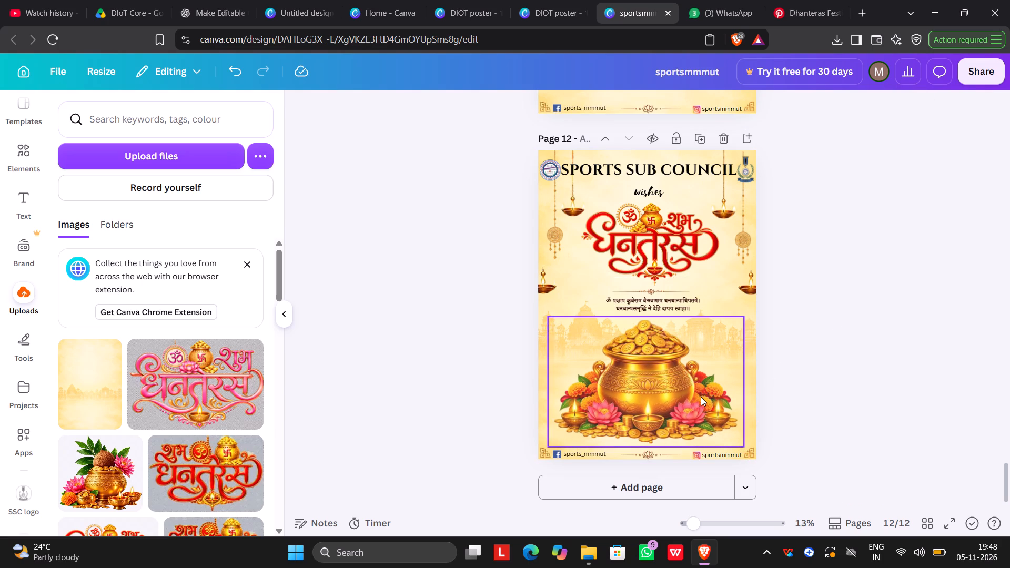
# Nudge the gold coin pot slightly to the right to centre it horizontally on page 12.
pyautogui.click(736, 402)
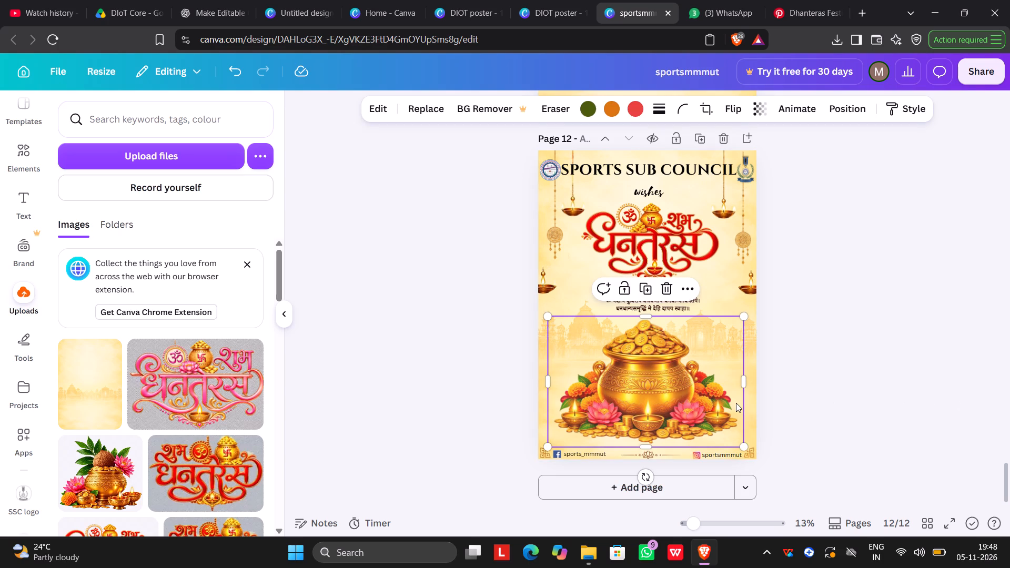
pyautogui.press('Right')
pyautogui.press('Right')
pyautogui.press('Right')
pyautogui.press('Right')
pyautogui.press('Right')
pyautogui.press('Right')
pyautogui.press('Right')
pyautogui.press('Right')
pyautogui.press('Right')
pyautogui.press('Right')
pyautogui.press('Right')
pyautogui.press('Right')
pyautogui.press('Right')
pyautogui.press('Right')
pyautogui.press('Right')
pyautogui.press('Right')
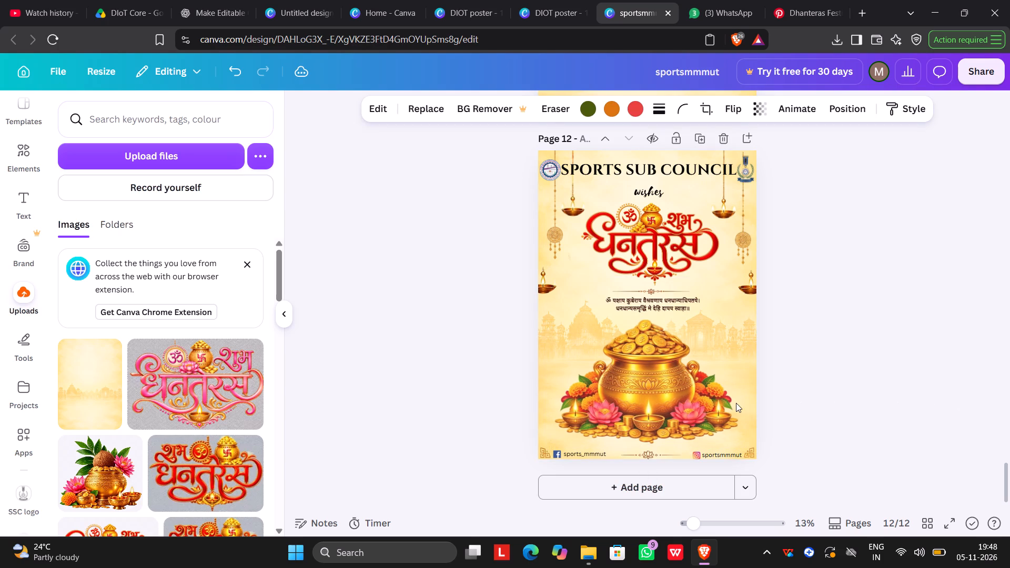
pyautogui.press('Right')
pyautogui.press('Right')
pyautogui.press('Right')
pyautogui.press('Left')
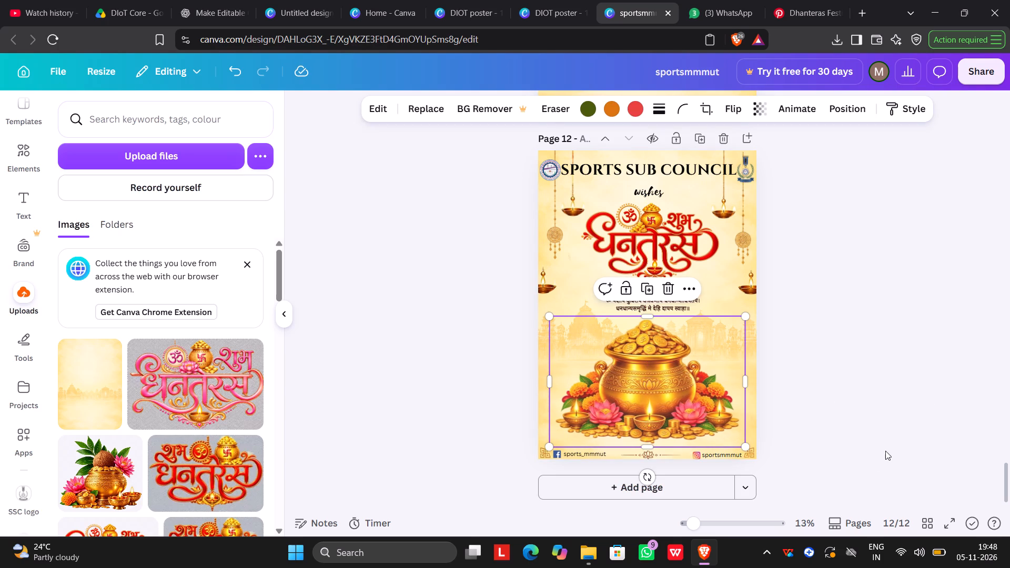
pyautogui.click(872, 412)
pyautogui.scroll(-2, 863, 411)
pyautogui.scroll(2, 853, 371)
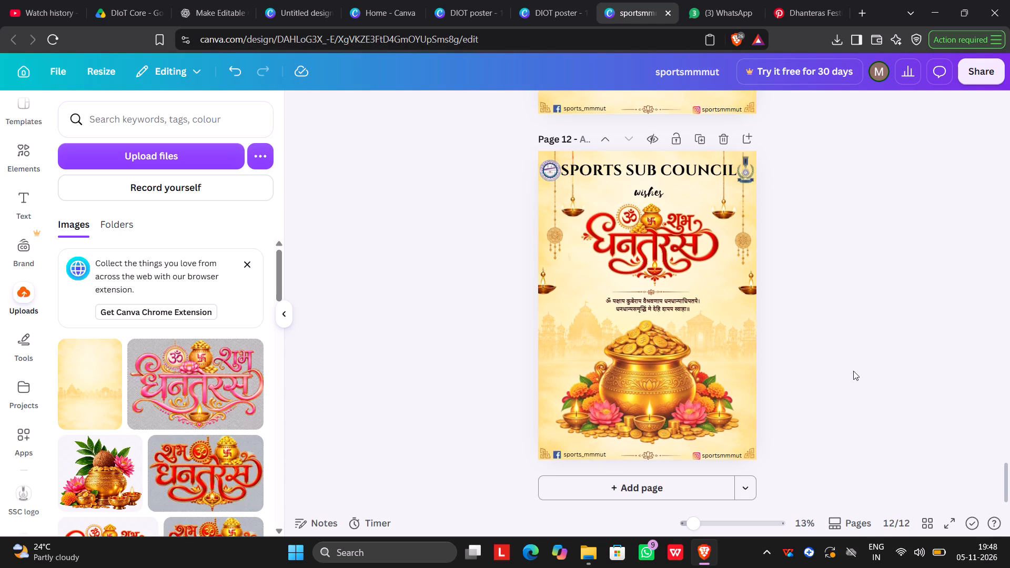
pyautogui.scroll(5, 853, 371)
pyautogui.scroll(-5, 854, 371)
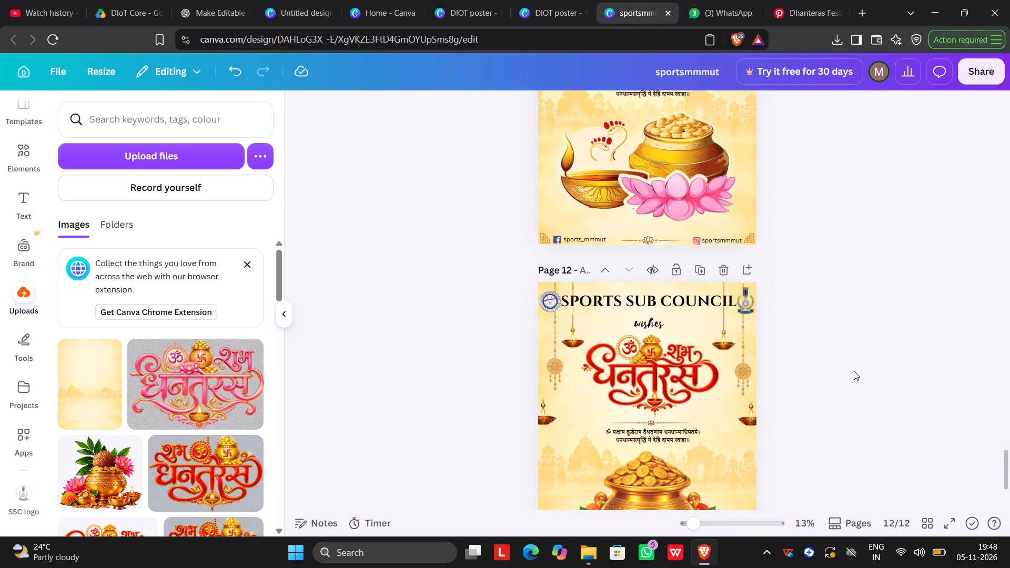
pyautogui.scroll(-4, 854, 371)
pyautogui.scroll(6, 854, 371)
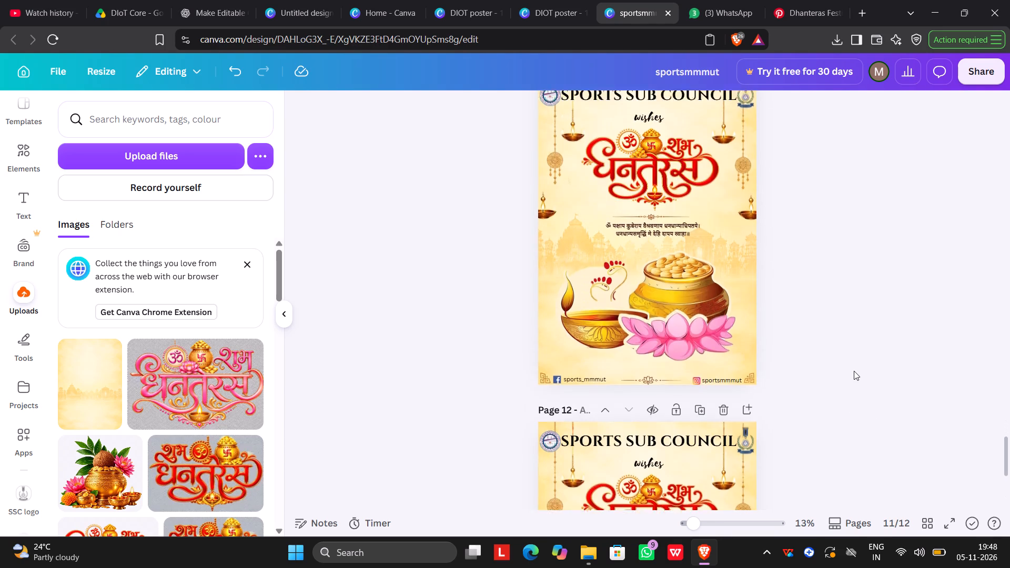
pyautogui.scroll(7, 854, 371)
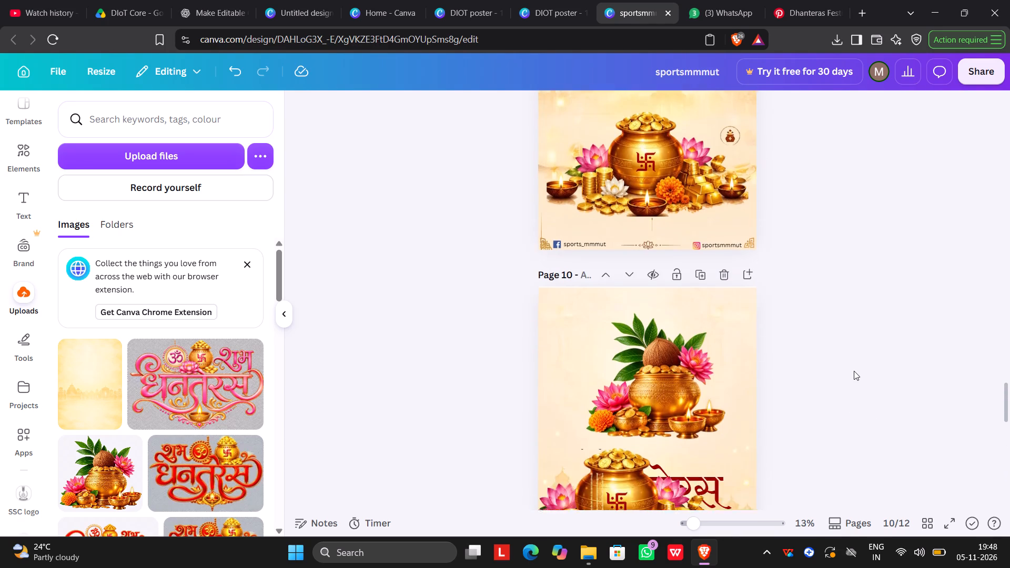
pyautogui.scroll(2, 854, 371)
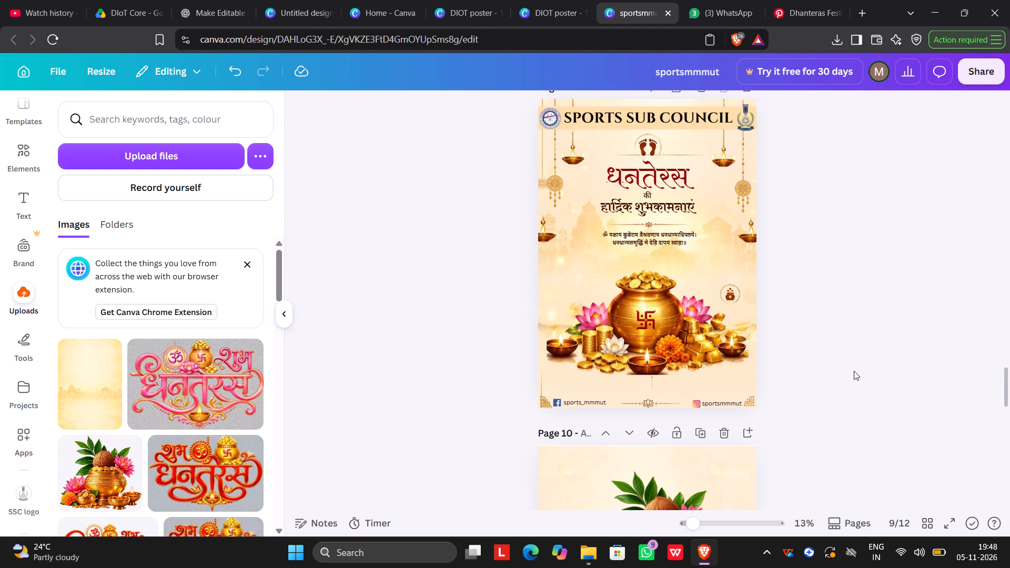
pyautogui.scroll(-4, 854, 371)
pyautogui.scroll(3, 854, 371)
pyautogui.scroll(-4, 854, 371)
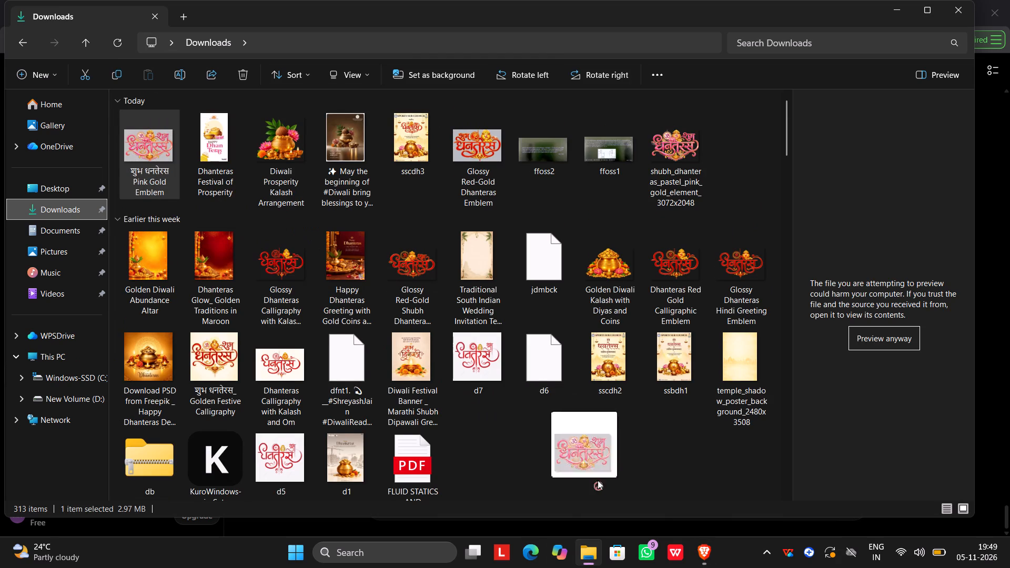
pyautogui.moveTo(598, 480); pyautogui.dragTo(710, 553)
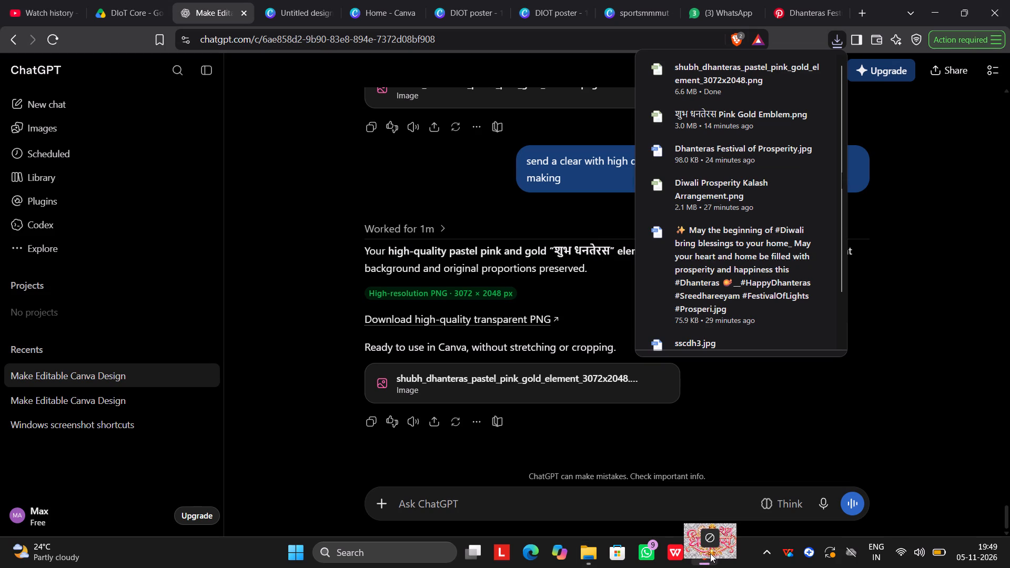
pyautogui.moveTo(710, 553); pyautogui.dragTo(631, 85)
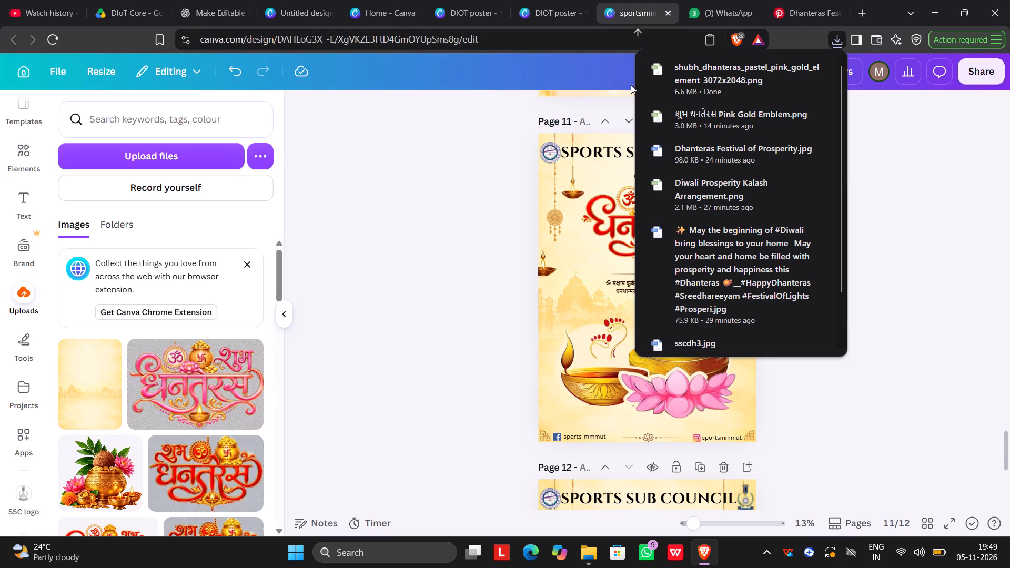
pyautogui.moveTo(631, 85); pyautogui.dragTo(605, 318)
pyautogui.scroll(3, 604, 319)
pyautogui.scroll(-5, 605, 318)
pyautogui.moveTo(605, 318); pyautogui.dragTo(580, 276)
pyautogui.scroll(-11, 605, 318)
pyautogui.scroll(3, 580, 276)
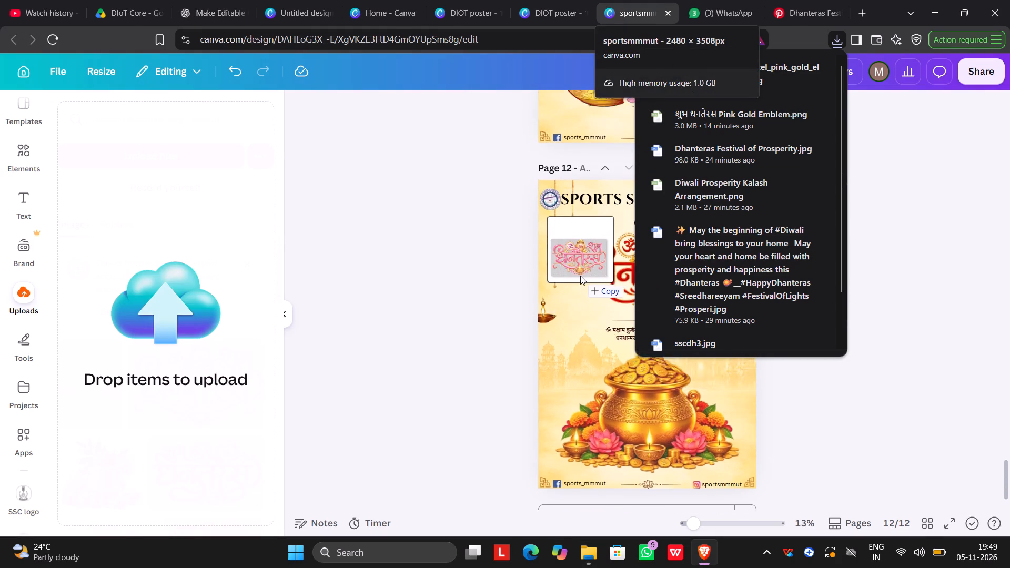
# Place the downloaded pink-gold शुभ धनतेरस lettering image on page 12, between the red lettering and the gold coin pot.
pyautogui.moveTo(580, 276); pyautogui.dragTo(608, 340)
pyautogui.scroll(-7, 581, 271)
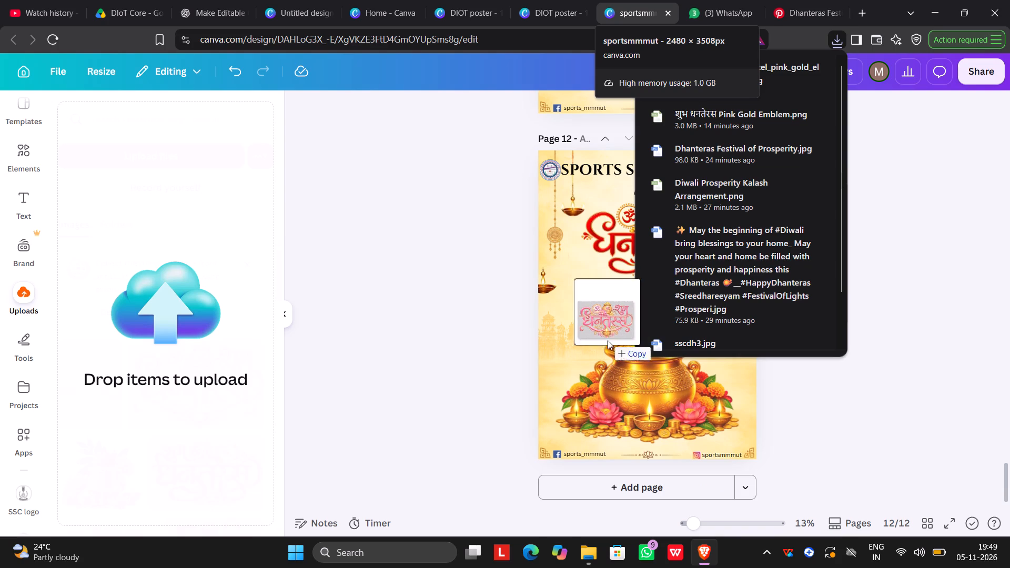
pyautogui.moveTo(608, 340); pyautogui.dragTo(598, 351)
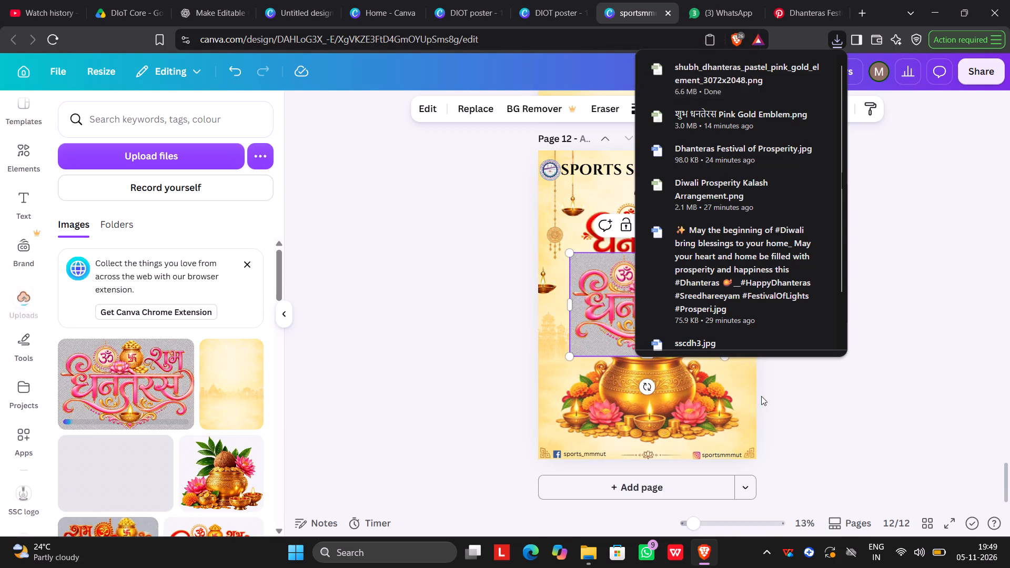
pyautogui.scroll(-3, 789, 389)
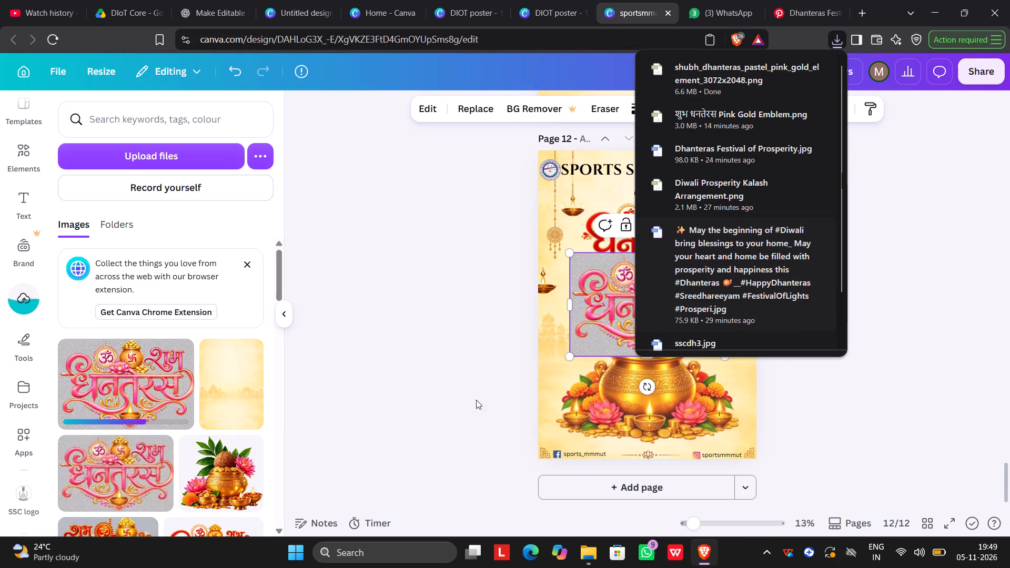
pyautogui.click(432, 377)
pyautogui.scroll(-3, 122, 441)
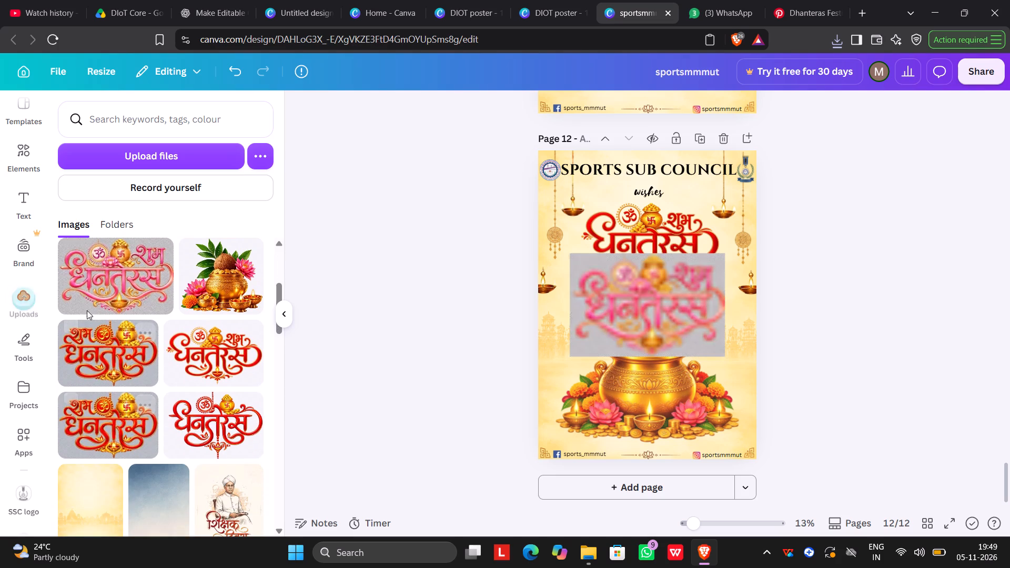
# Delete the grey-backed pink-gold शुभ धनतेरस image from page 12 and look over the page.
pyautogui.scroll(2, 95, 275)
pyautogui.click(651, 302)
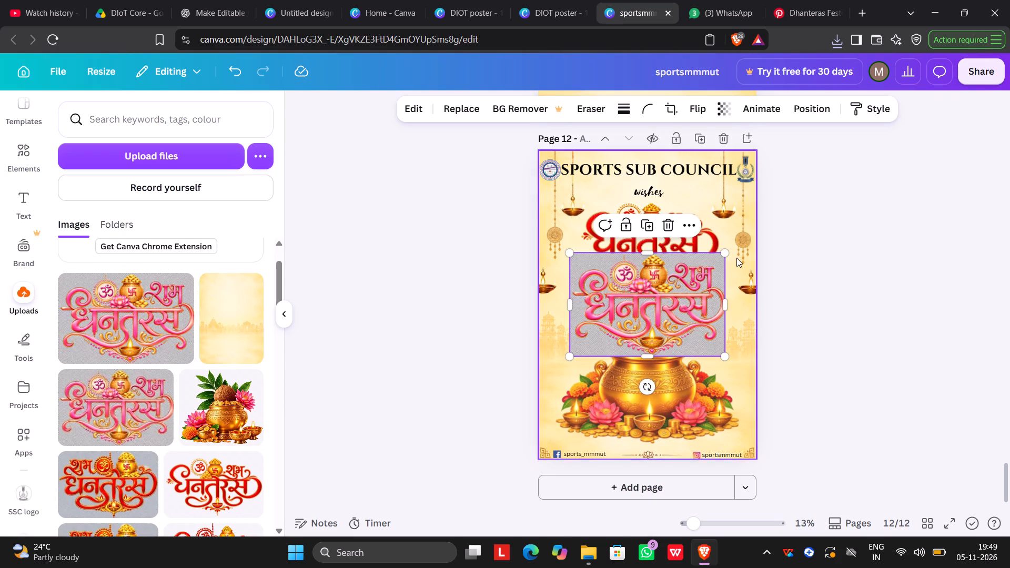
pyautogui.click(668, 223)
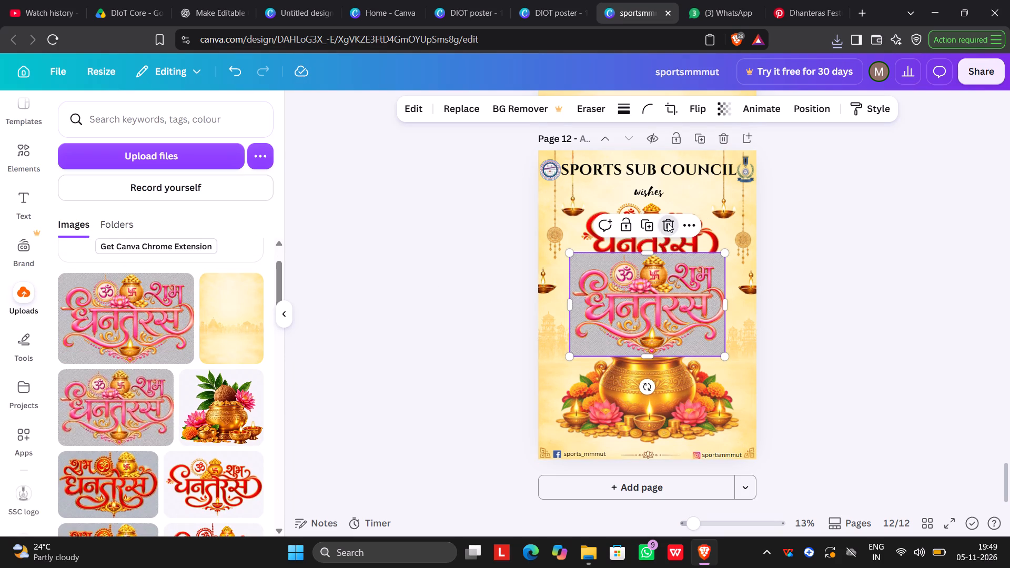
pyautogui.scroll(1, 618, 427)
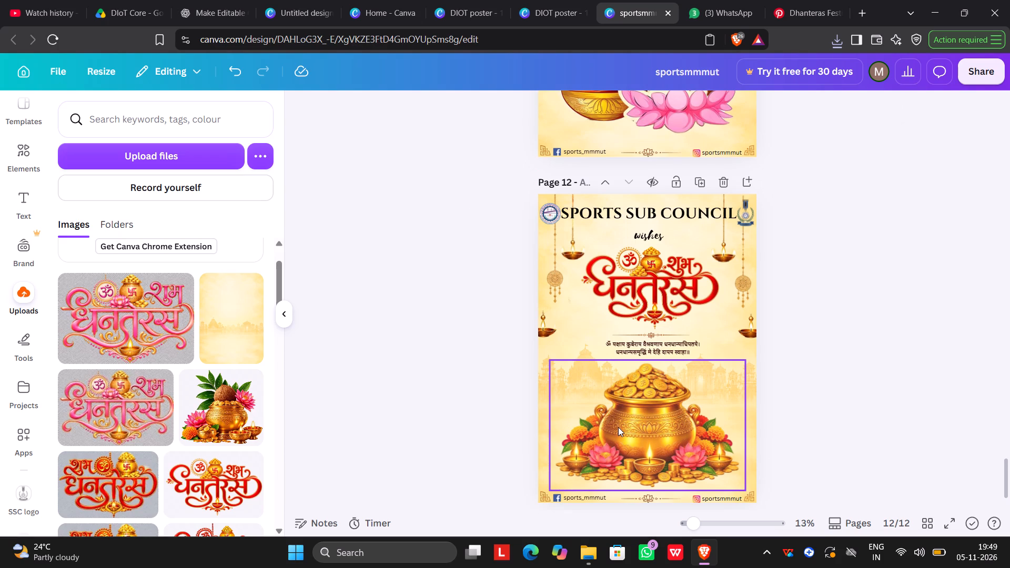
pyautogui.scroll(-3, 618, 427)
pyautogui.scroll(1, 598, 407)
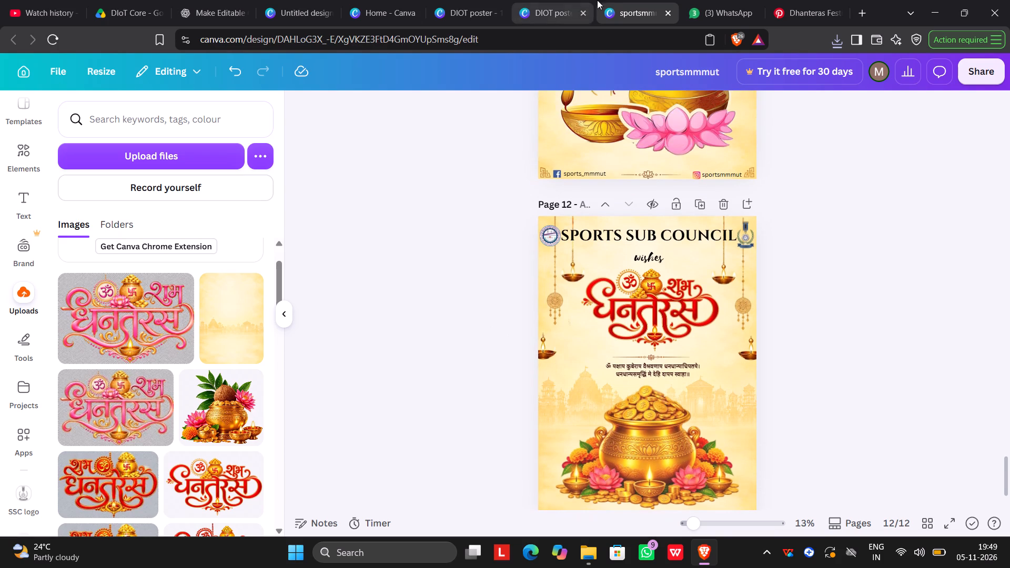
# Switch to the DIOT poster design that has the gold coin pot on page 3.
pyautogui.click(562, 0)
pyautogui.click(456, 6)
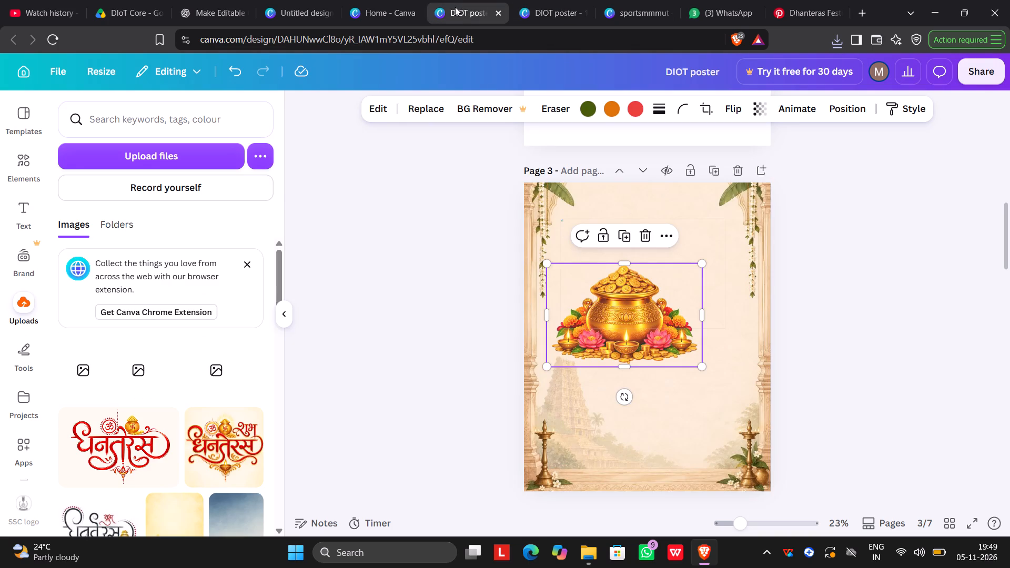
pyautogui.click(386, 12)
pyautogui.click(465, 0)
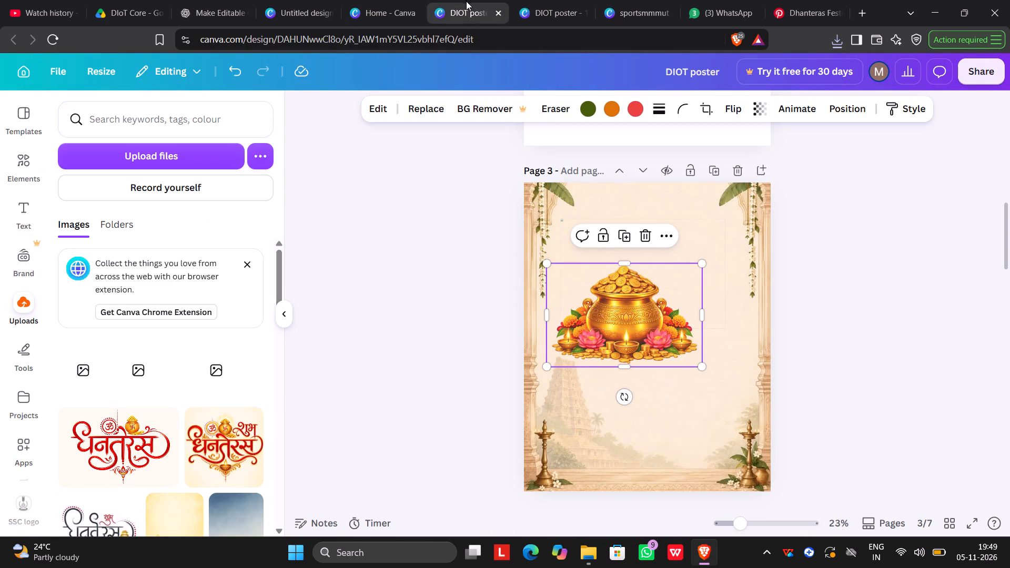
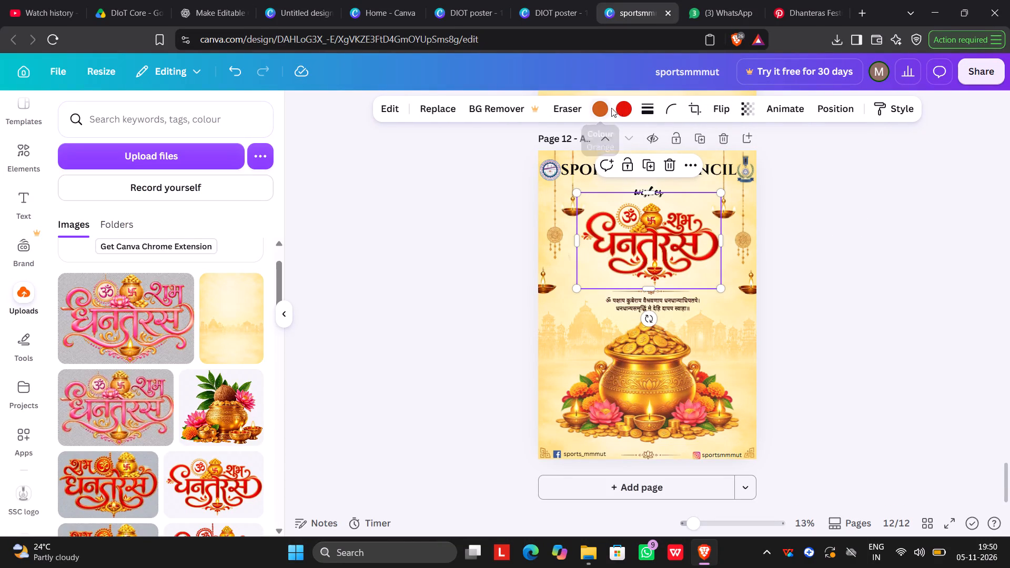
# Open the red colour of the शुभ धनतेरस lettering graphic on page 12 for editing.
pyautogui.click(623, 105)
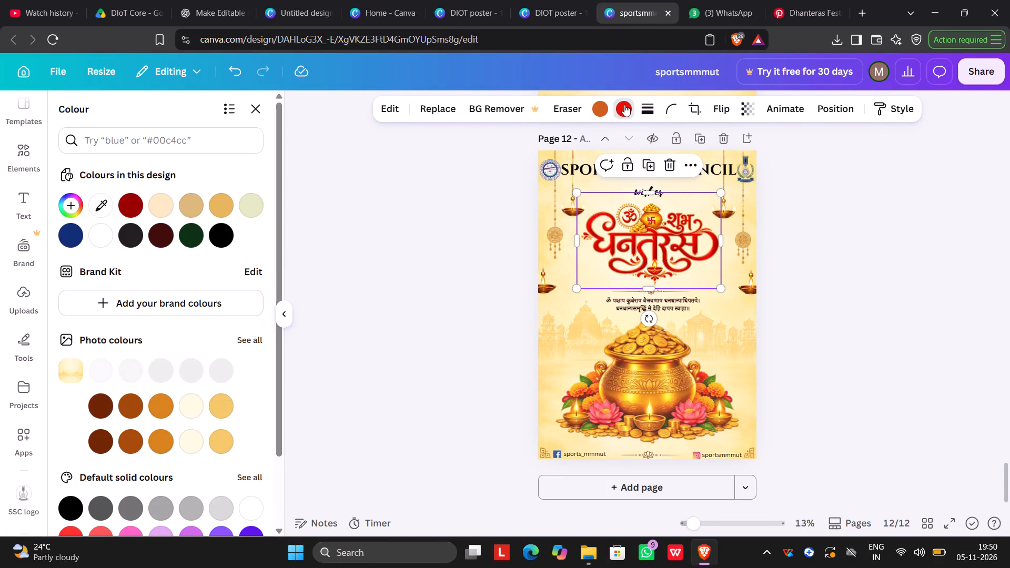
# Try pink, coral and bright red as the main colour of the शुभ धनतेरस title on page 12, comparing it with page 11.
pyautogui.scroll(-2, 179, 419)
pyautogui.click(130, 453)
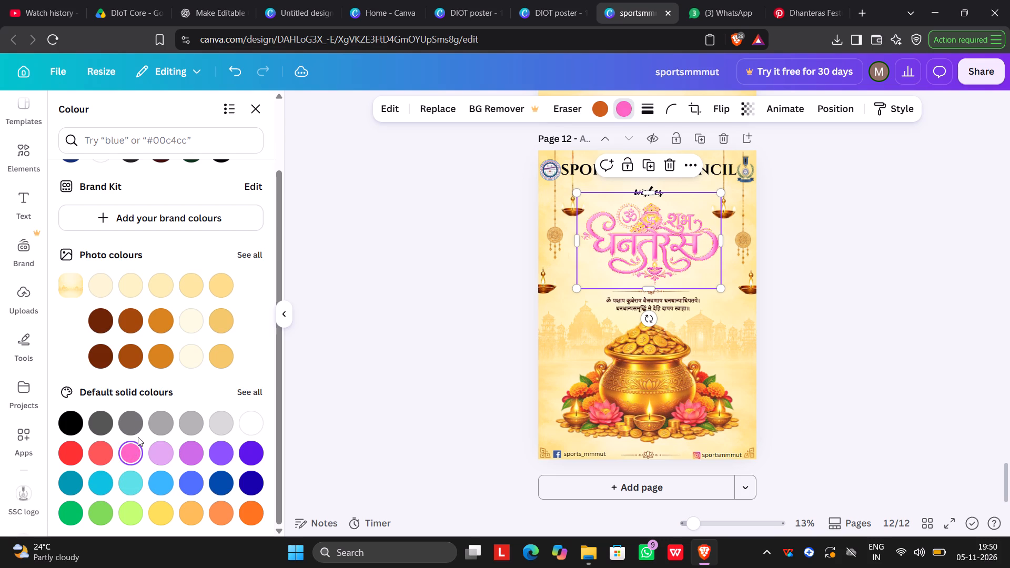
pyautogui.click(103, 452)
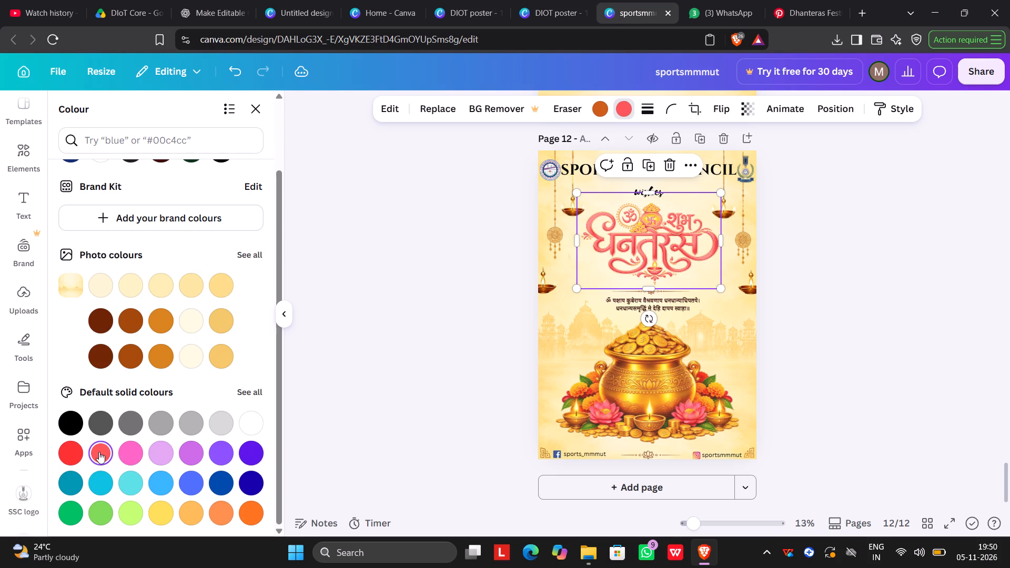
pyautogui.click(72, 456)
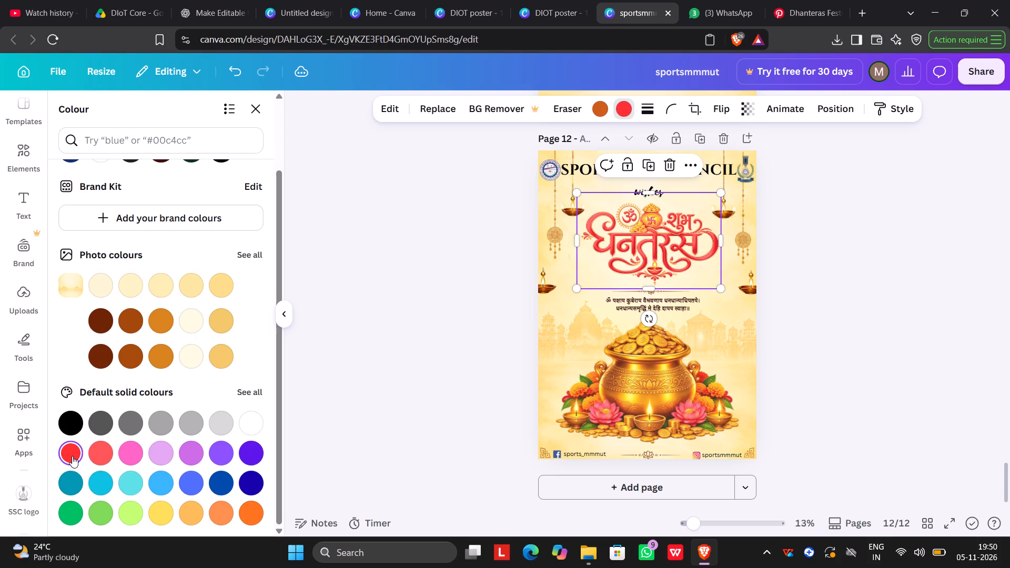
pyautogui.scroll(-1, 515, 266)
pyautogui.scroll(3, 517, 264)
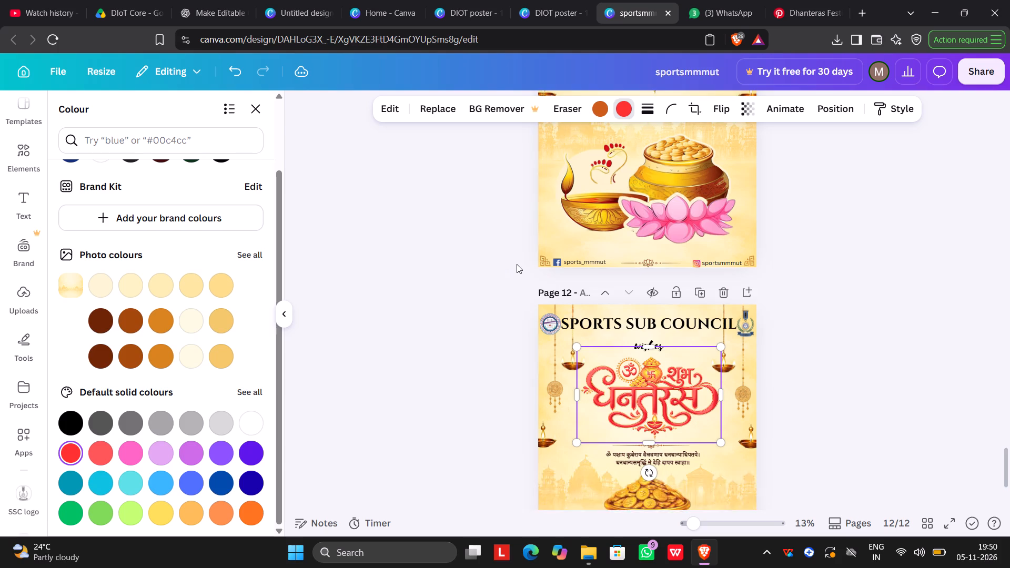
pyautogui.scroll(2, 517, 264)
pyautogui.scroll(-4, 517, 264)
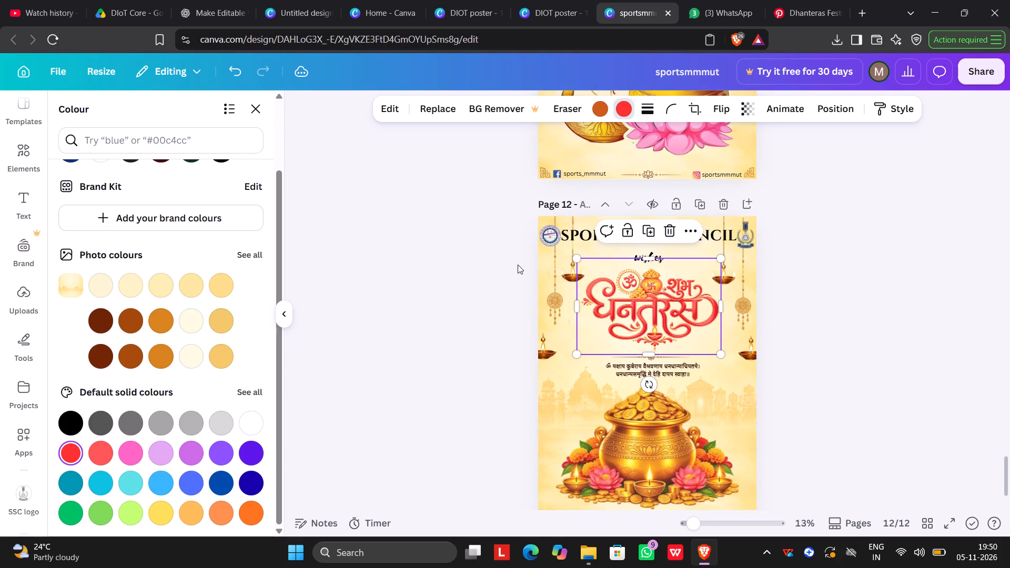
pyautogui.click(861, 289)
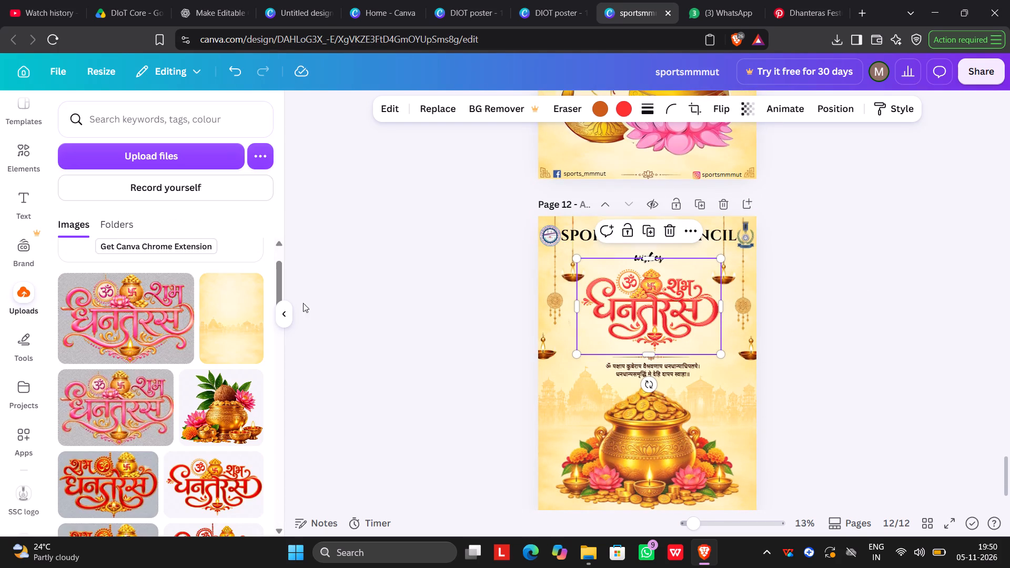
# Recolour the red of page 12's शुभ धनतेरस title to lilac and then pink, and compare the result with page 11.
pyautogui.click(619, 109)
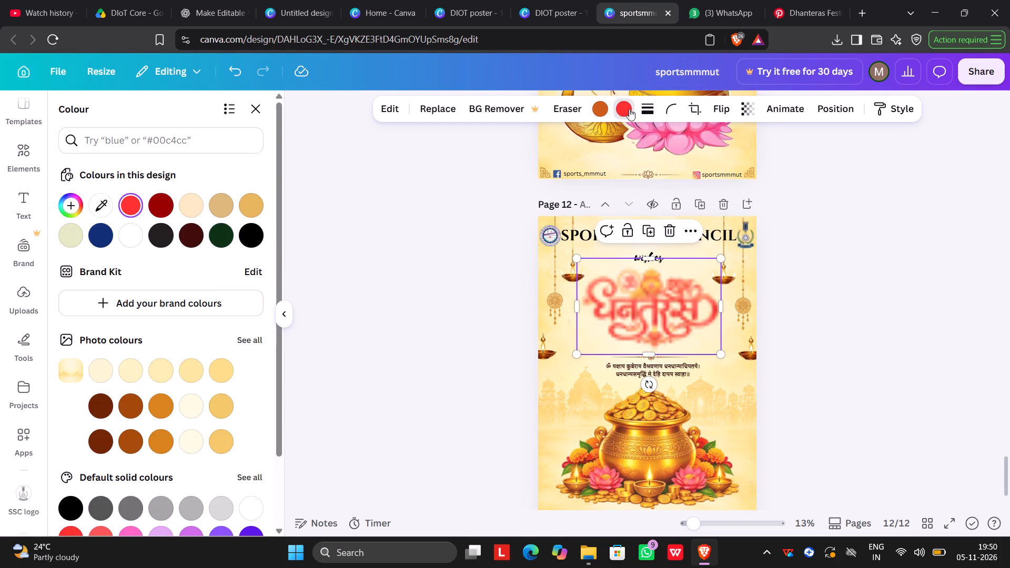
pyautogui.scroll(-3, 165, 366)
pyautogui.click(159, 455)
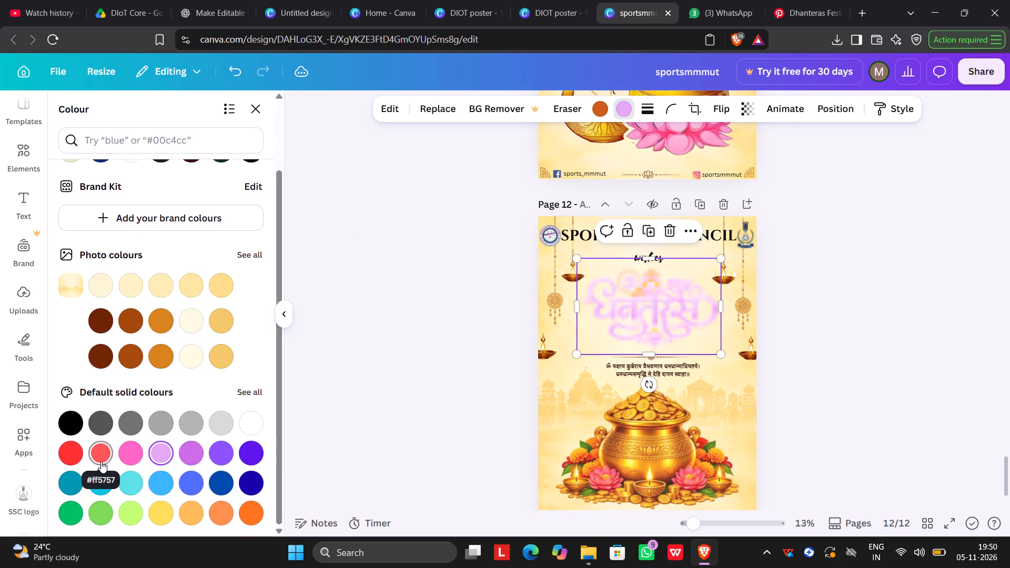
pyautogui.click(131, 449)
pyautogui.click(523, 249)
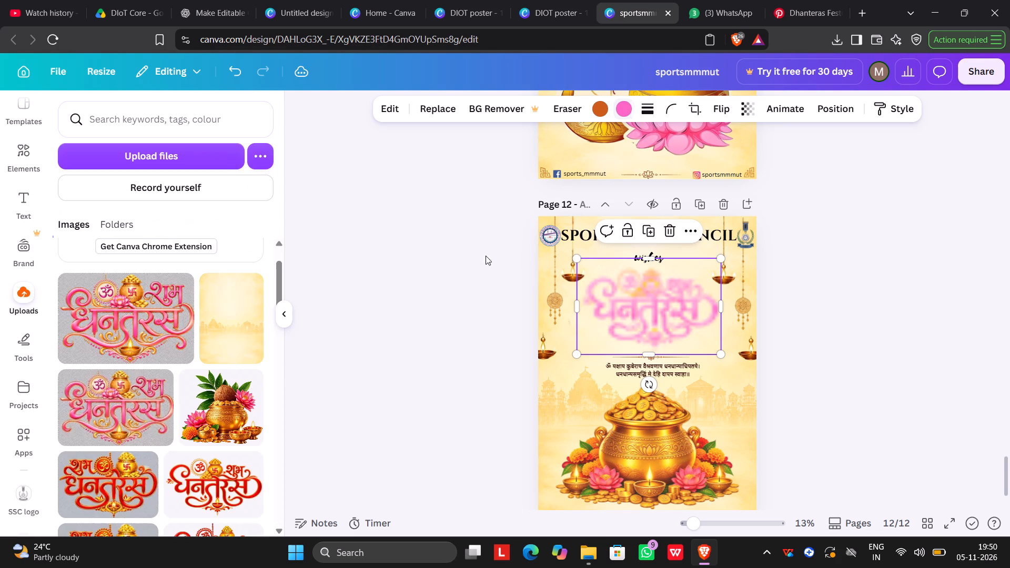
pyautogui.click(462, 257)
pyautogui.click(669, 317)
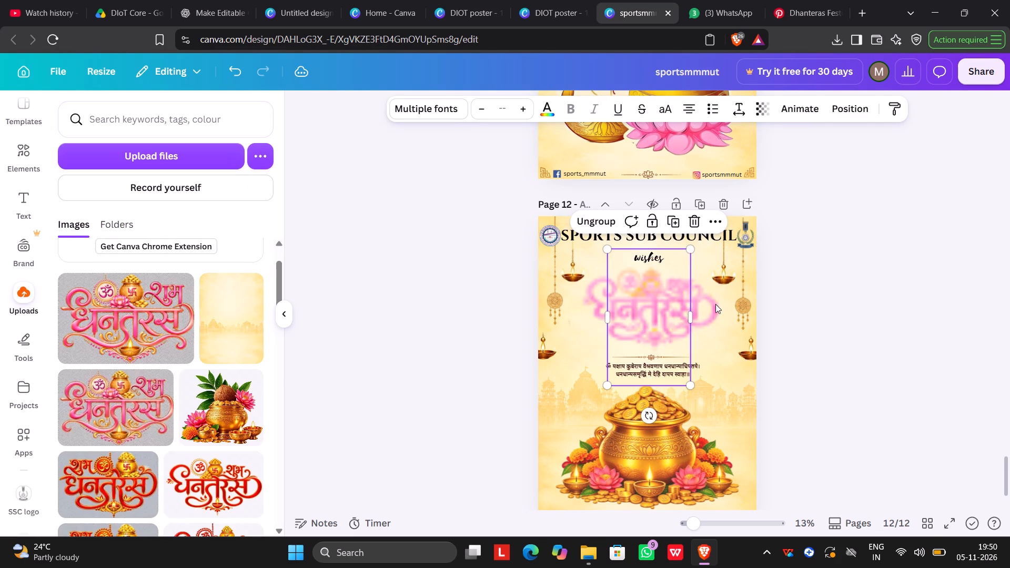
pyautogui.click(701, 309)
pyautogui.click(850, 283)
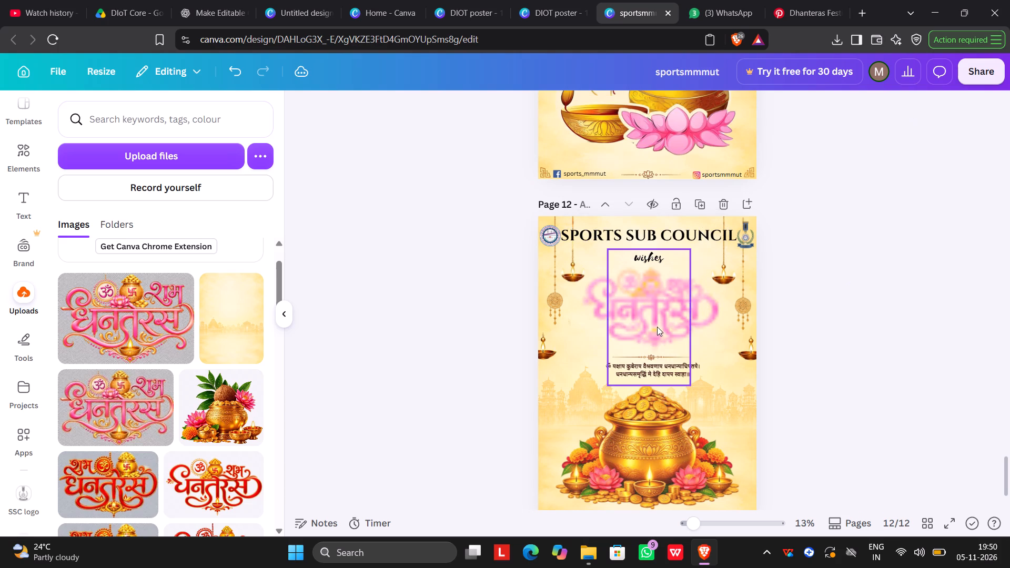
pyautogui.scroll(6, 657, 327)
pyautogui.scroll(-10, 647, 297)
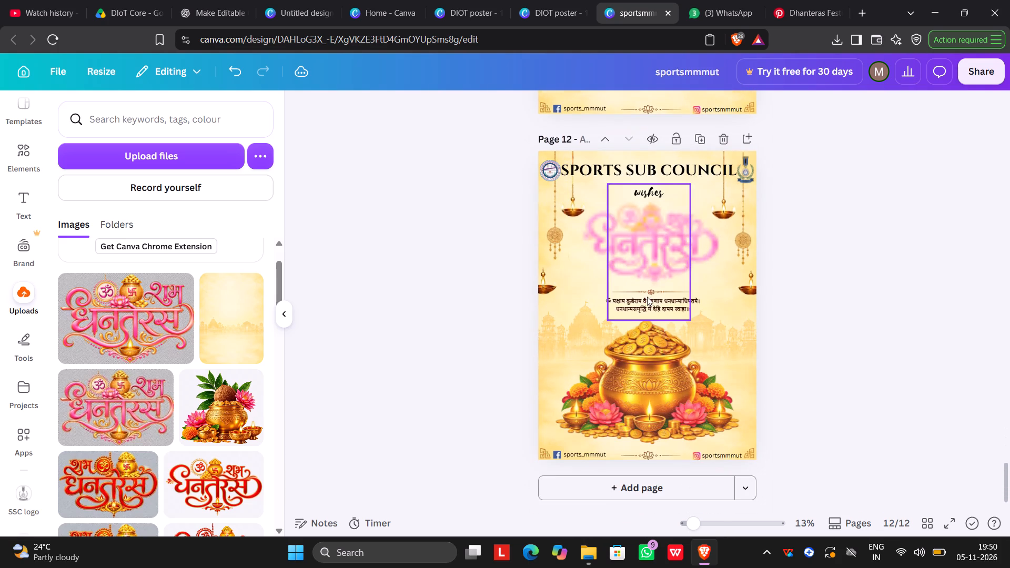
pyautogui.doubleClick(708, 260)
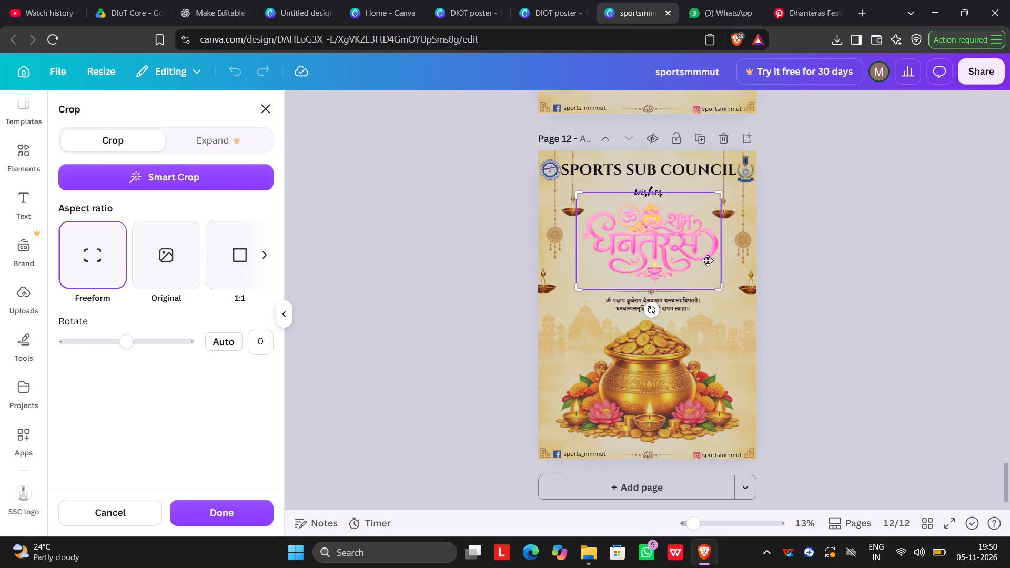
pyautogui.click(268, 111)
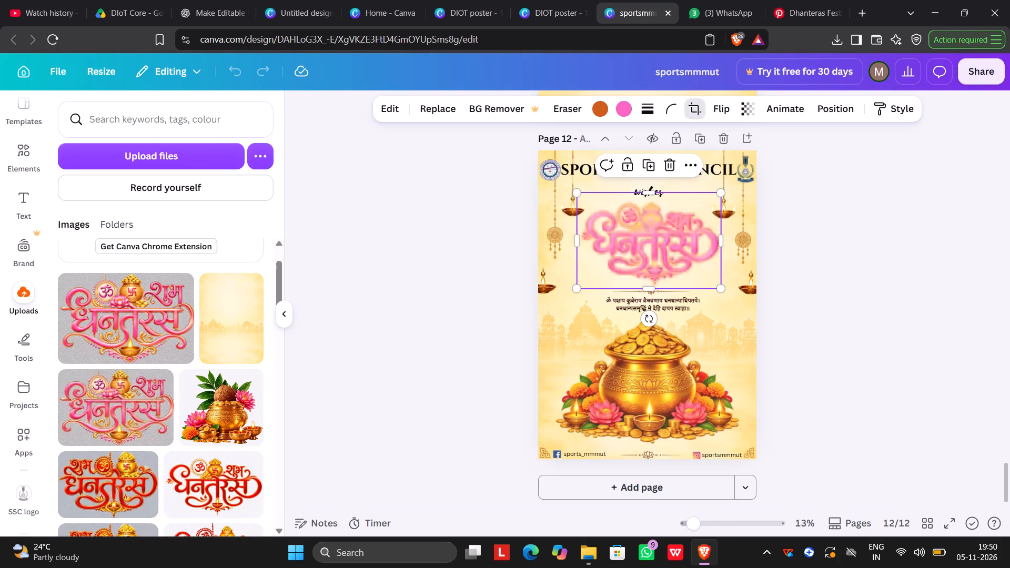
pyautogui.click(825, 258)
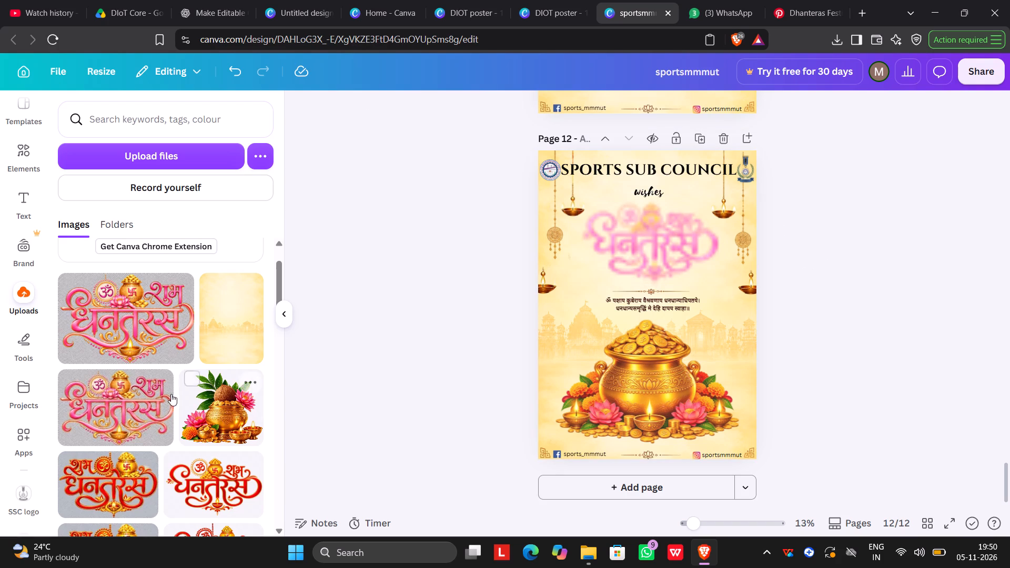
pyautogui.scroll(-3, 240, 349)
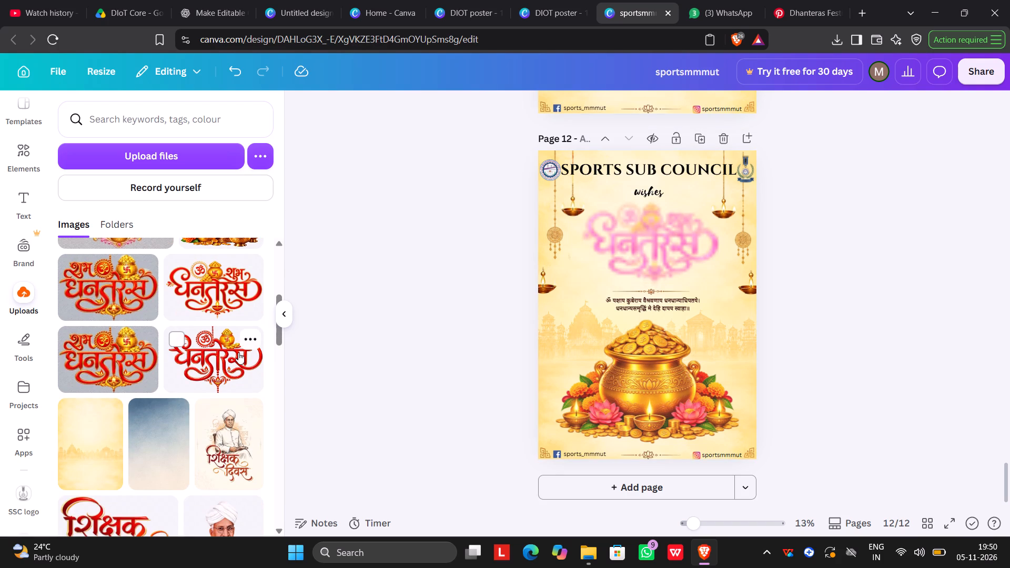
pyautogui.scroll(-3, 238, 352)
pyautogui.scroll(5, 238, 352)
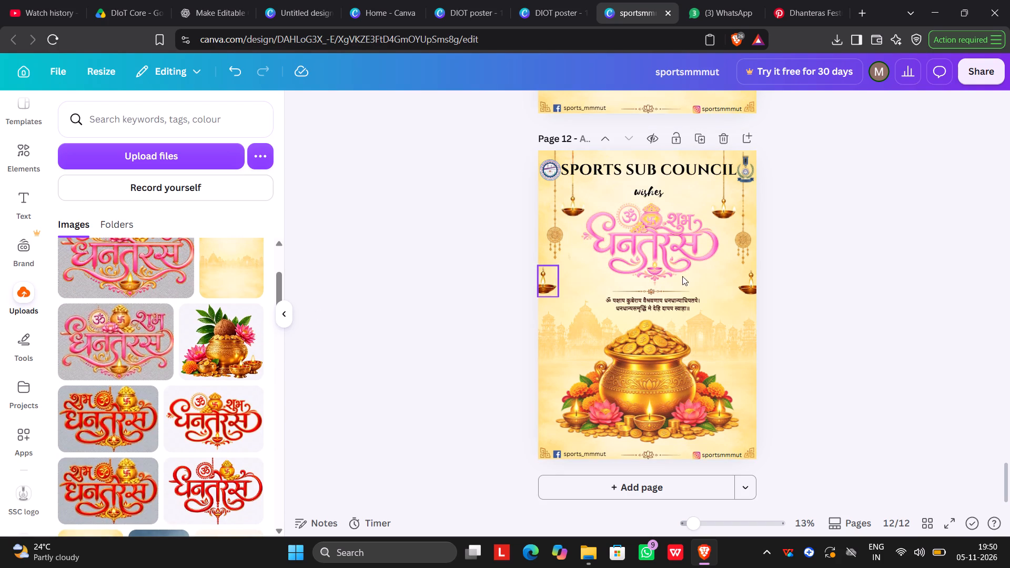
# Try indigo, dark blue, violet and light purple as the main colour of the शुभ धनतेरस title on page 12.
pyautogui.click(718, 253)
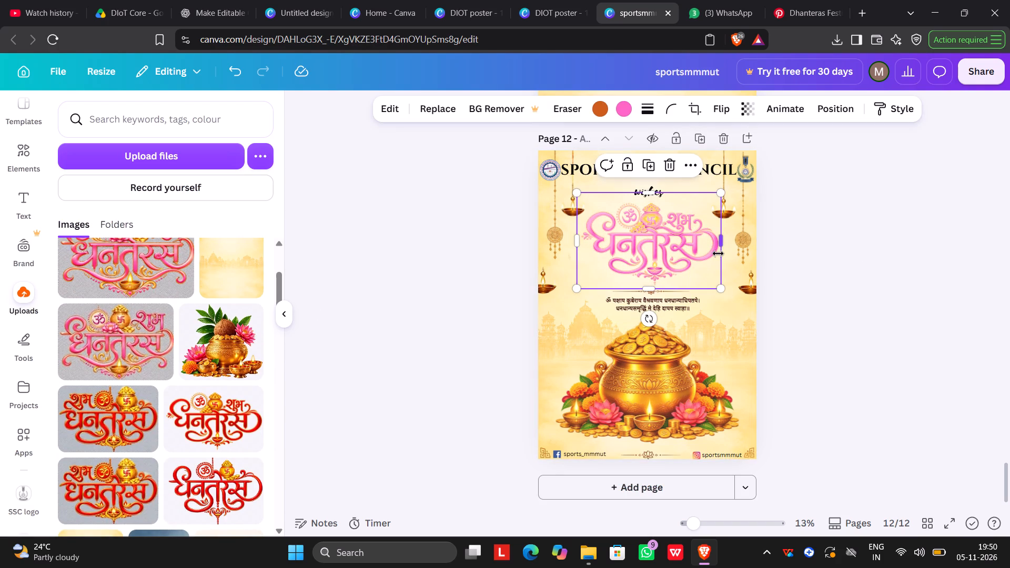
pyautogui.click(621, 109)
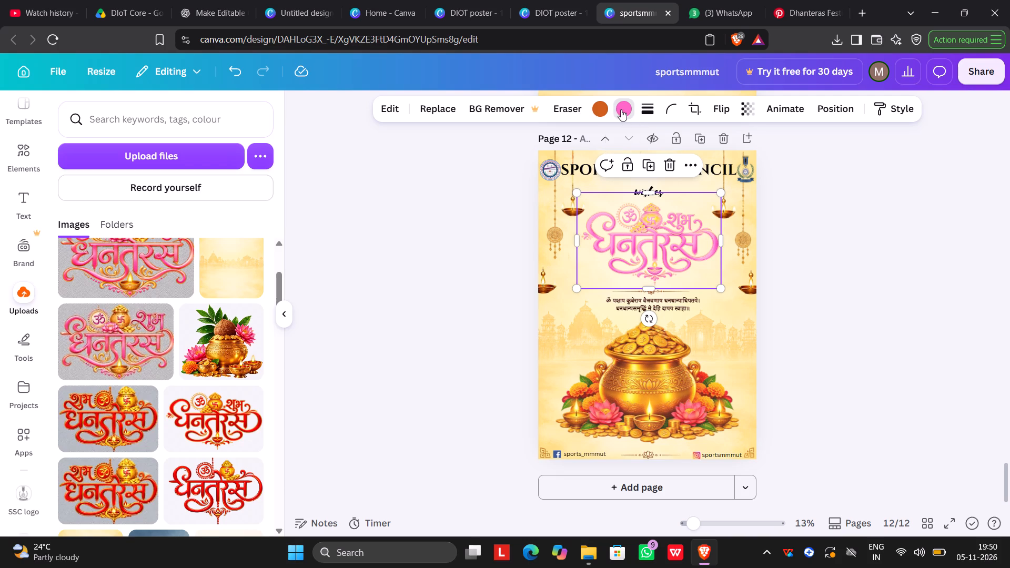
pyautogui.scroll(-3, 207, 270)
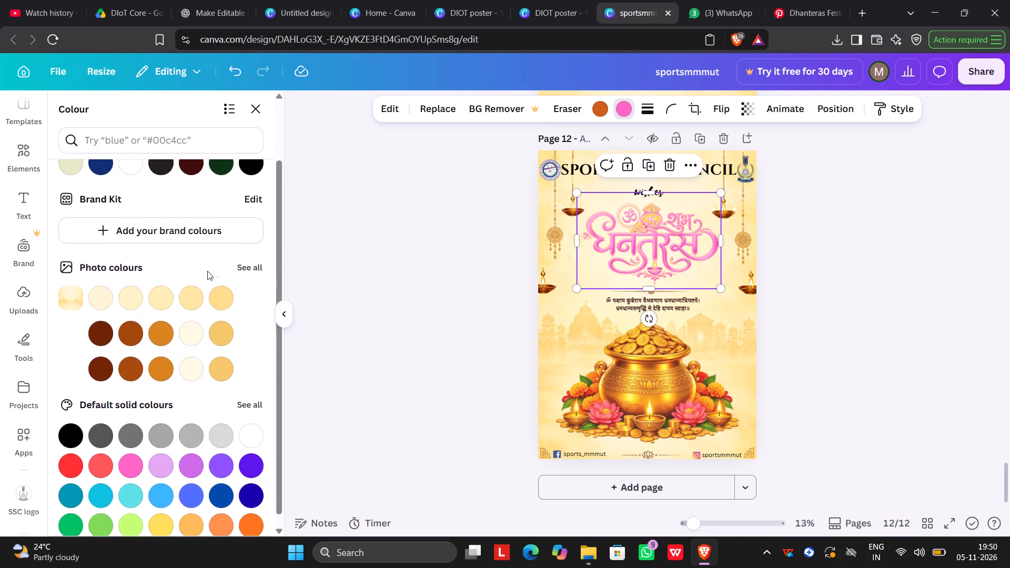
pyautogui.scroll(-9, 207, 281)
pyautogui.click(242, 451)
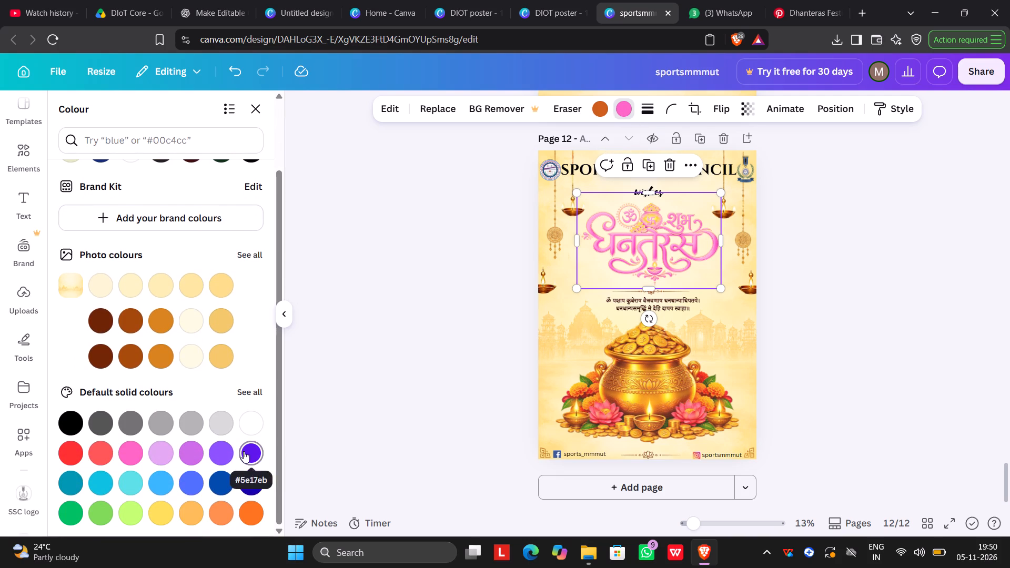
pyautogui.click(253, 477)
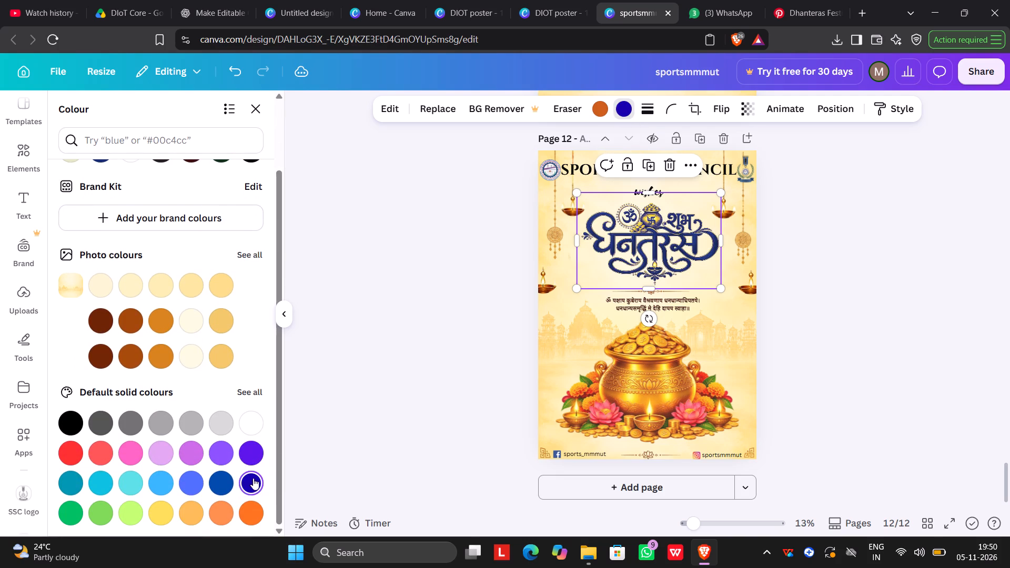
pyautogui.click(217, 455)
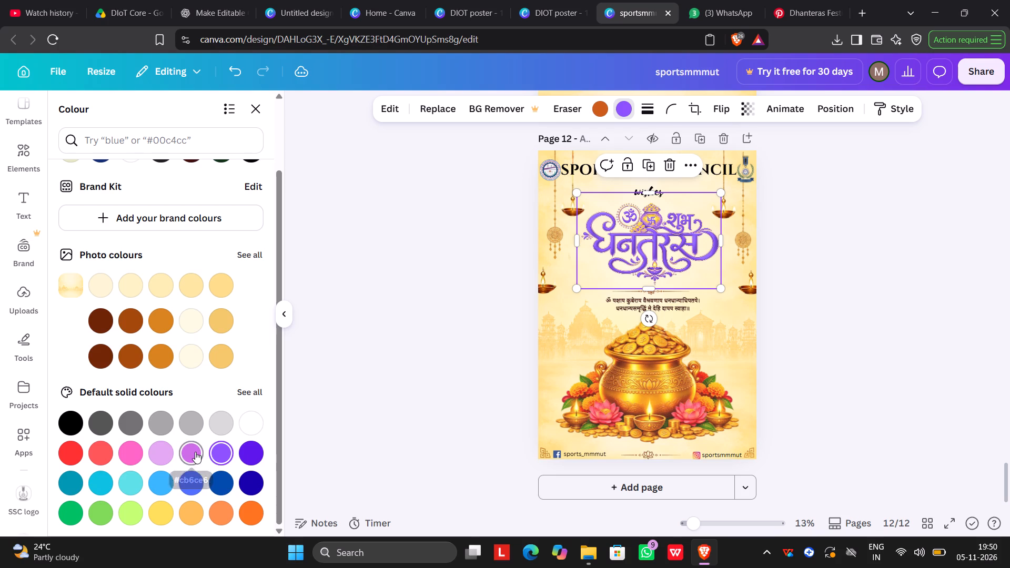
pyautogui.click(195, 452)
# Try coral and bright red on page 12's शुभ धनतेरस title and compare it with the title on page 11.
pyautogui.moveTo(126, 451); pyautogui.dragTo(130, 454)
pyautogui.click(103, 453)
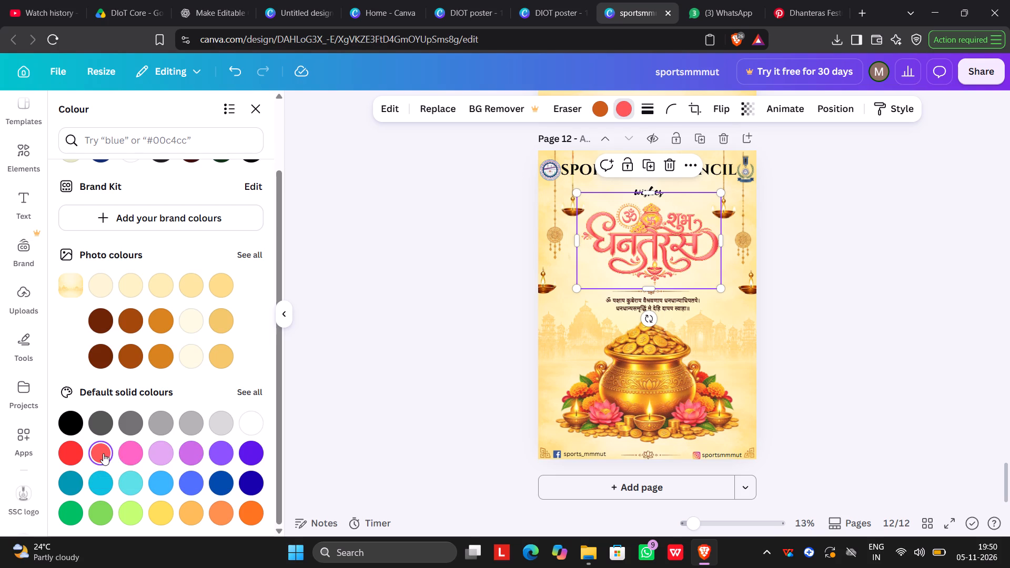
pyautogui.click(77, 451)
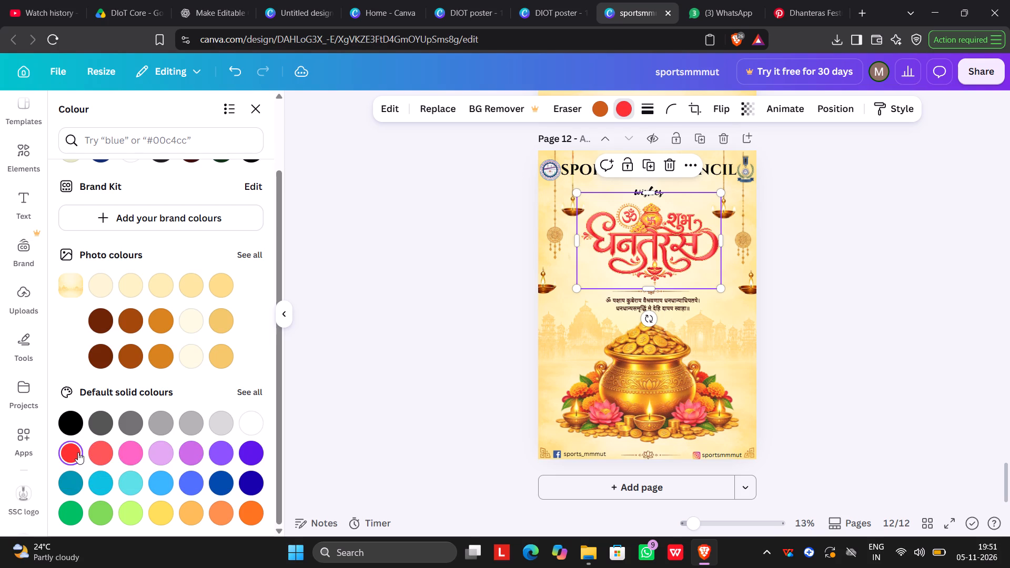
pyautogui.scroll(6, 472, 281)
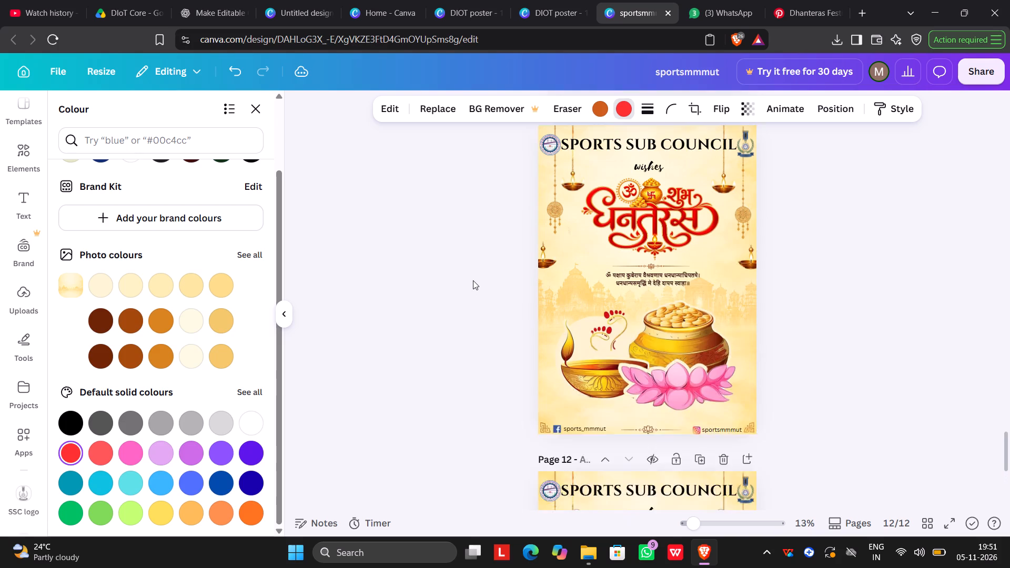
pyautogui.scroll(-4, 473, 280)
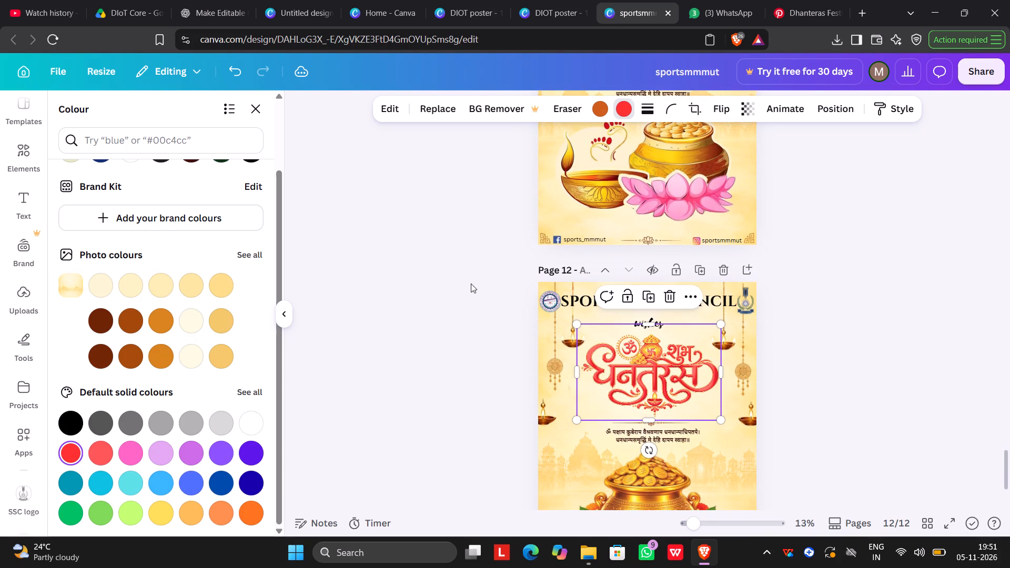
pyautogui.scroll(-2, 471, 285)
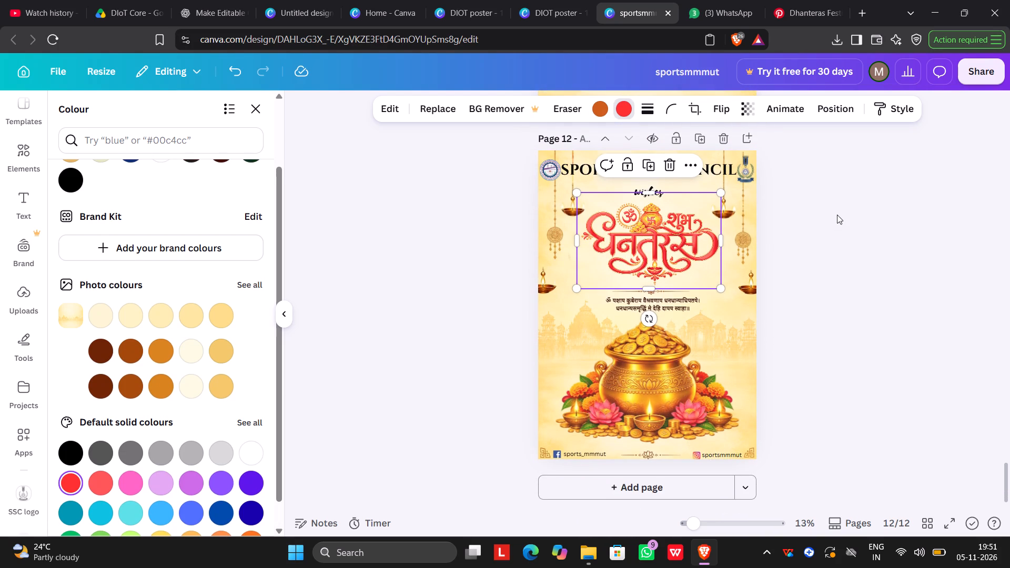
# Compare coral and pink on page 12's शुभ धनतेरस title, and settle on coral #ff5757 as its main colour.
pyautogui.click(100, 479)
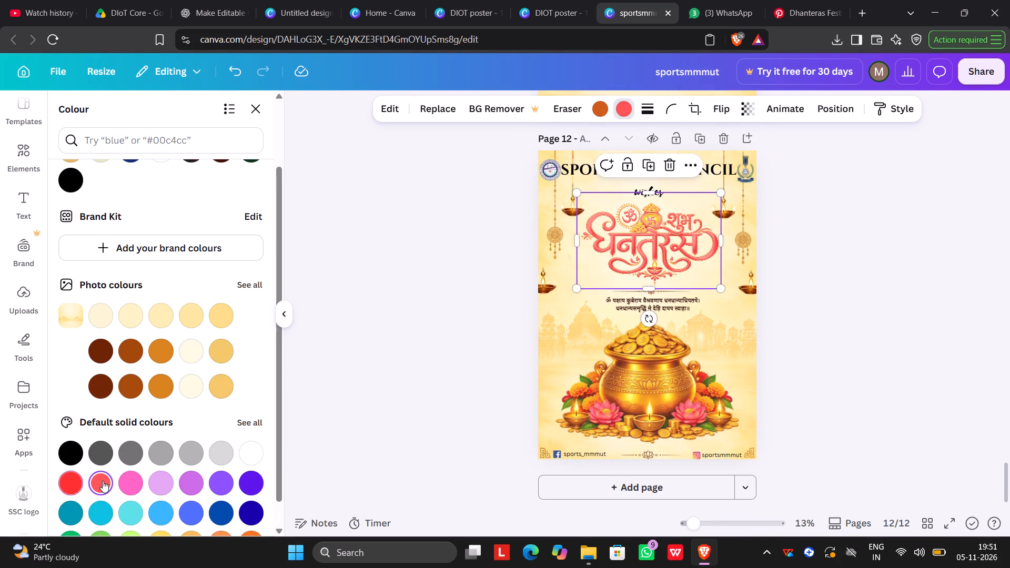
pyautogui.click(129, 484)
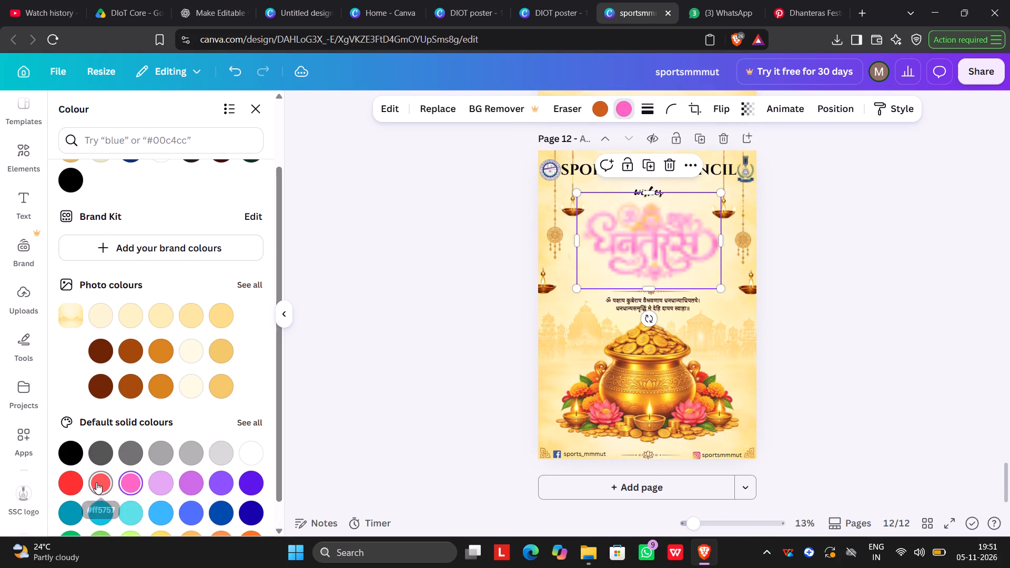
pyautogui.click(96, 482)
pyautogui.click(498, 293)
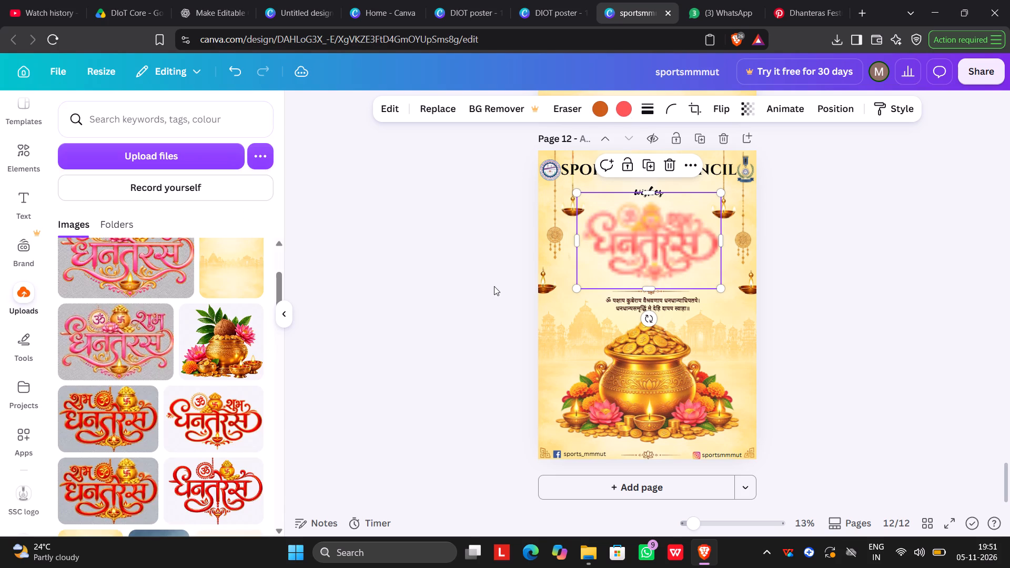
# Recolour the dark red of the शुभ धनतेरस title on page 11 to the default bright red.
pyautogui.scroll(3, 494, 286)
pyautogui.scroll(2, 720, 135)
pyautogui.click(695, 204)
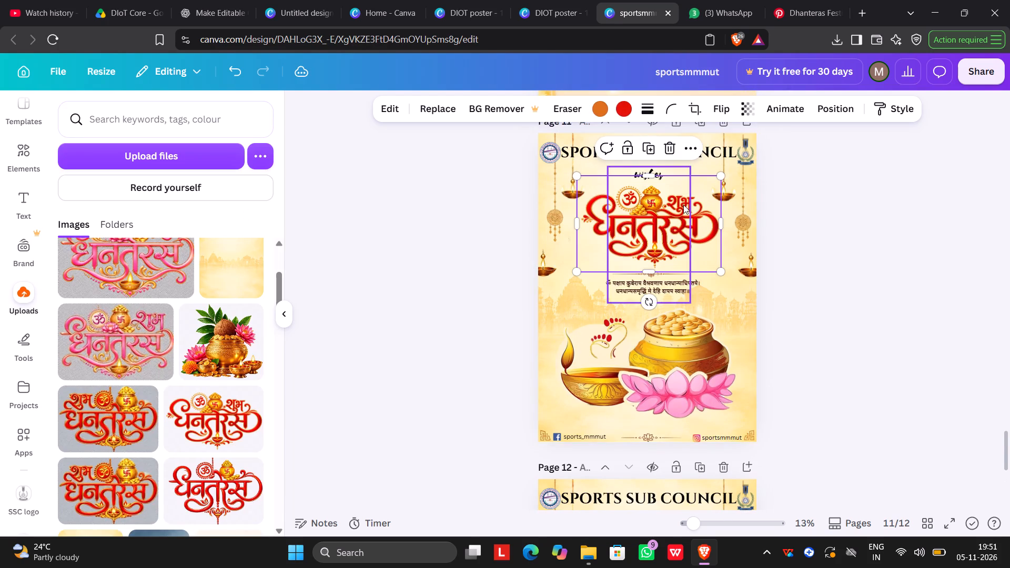
pyautogui.click(629, 103)
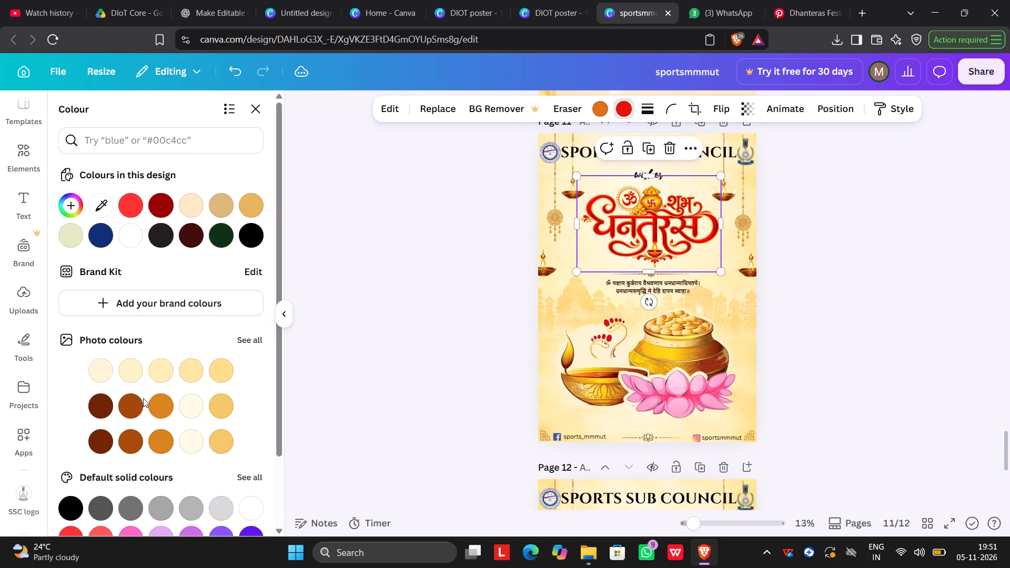
pyautogui.scroll(-2, 140, 413)
pyautogui.click(69, 452)
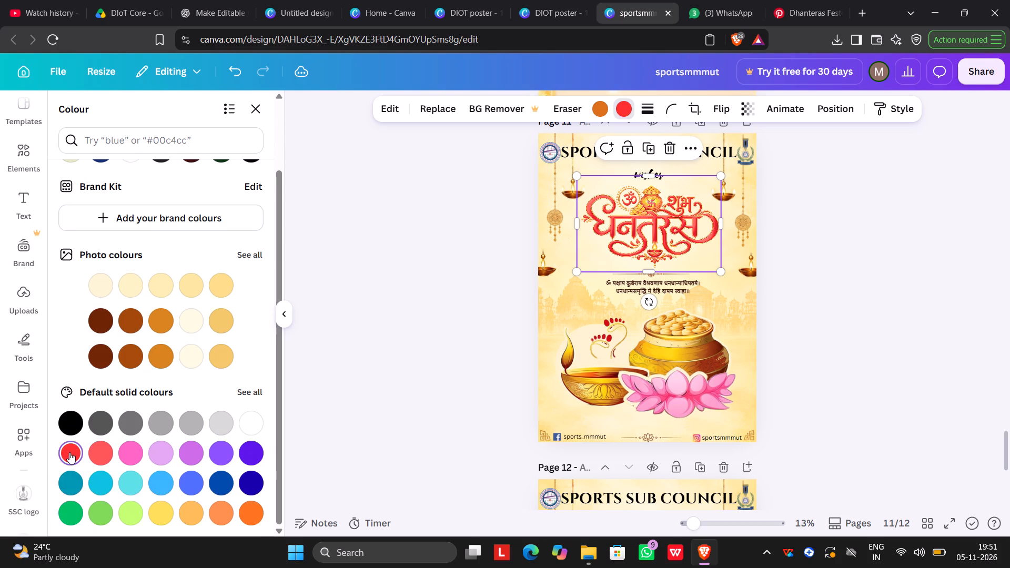
pyautogui.click(911, 232)
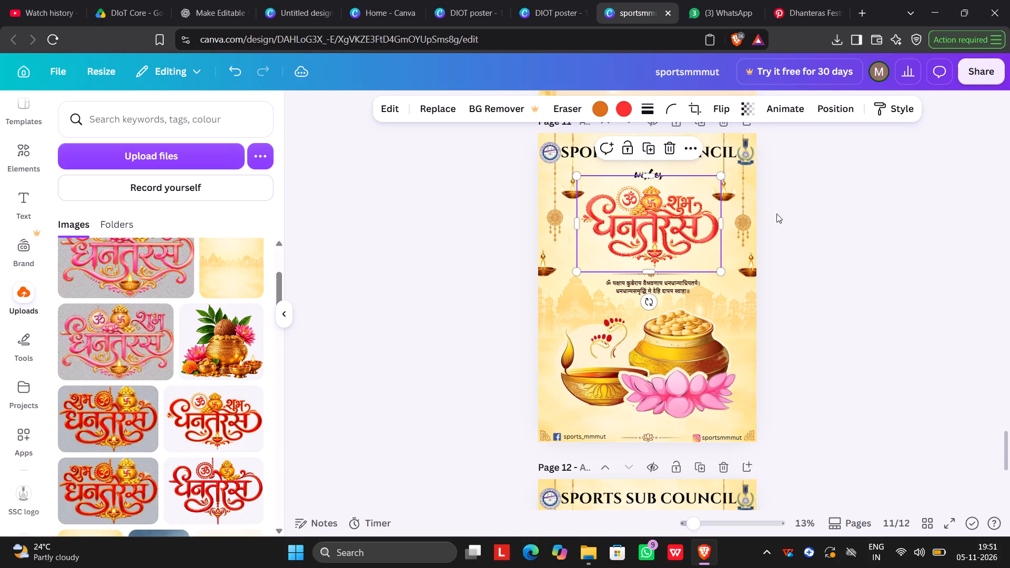
# Compare the recoloured शुभ धनतेरस title on page 11 with the one on page 12.
pyautogui.scroll(1, 780, 176)
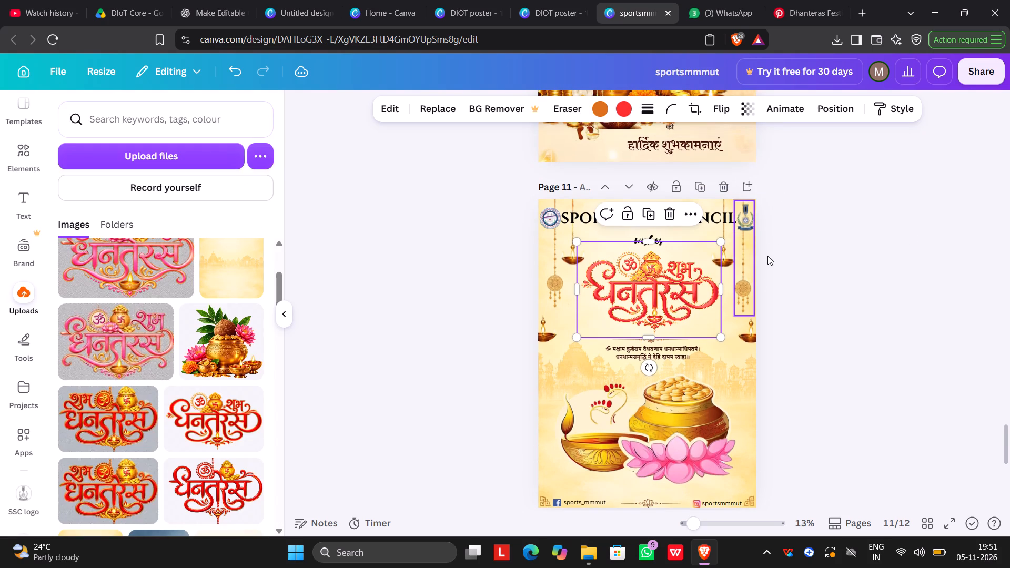
pyautogui.click(766, 256)
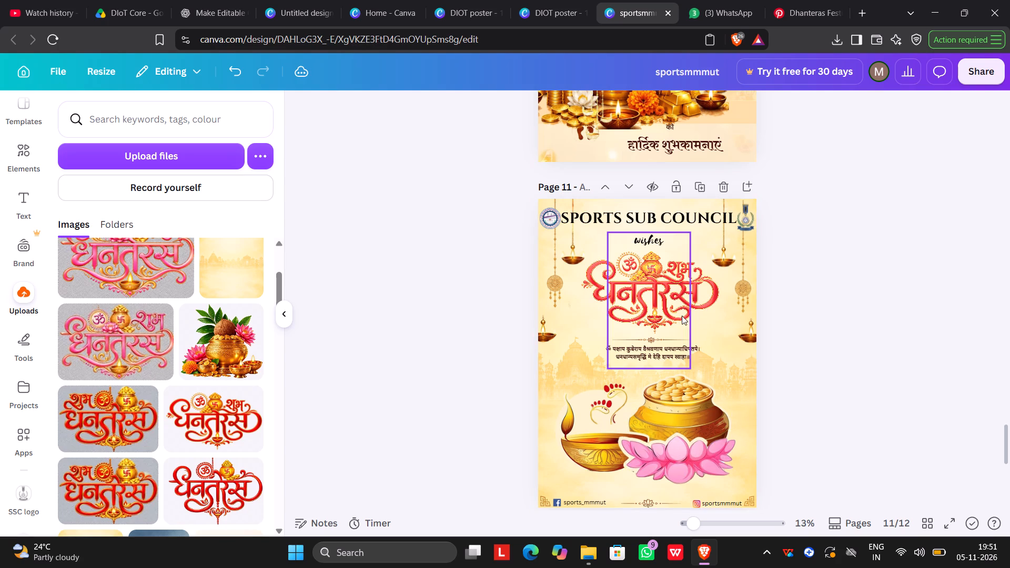
pyautogui.scroll(-3, 755, 280)
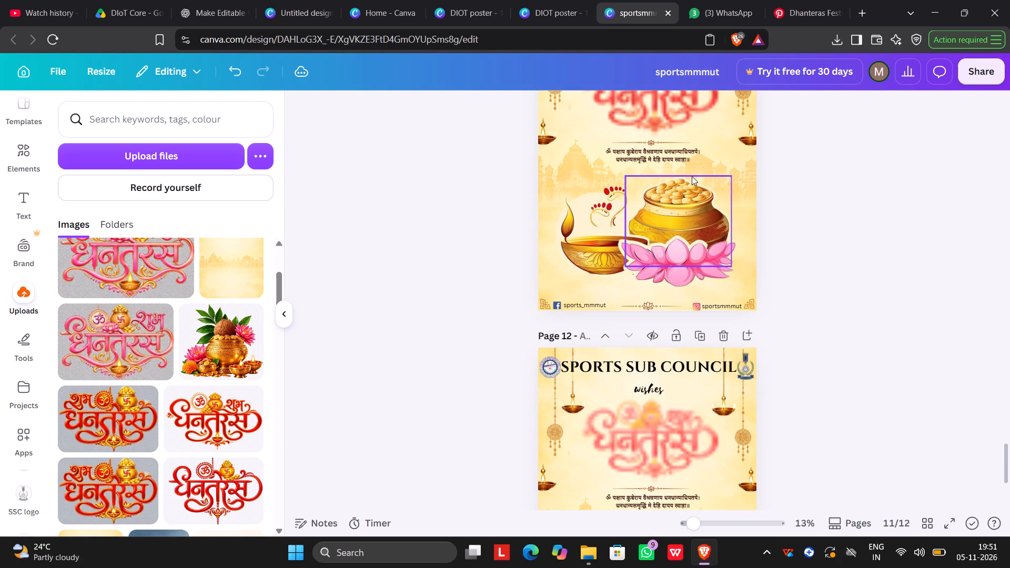
pyautogui.scroll(-4, 692, 177)
pyautogui.scroll(4, 691, 178)
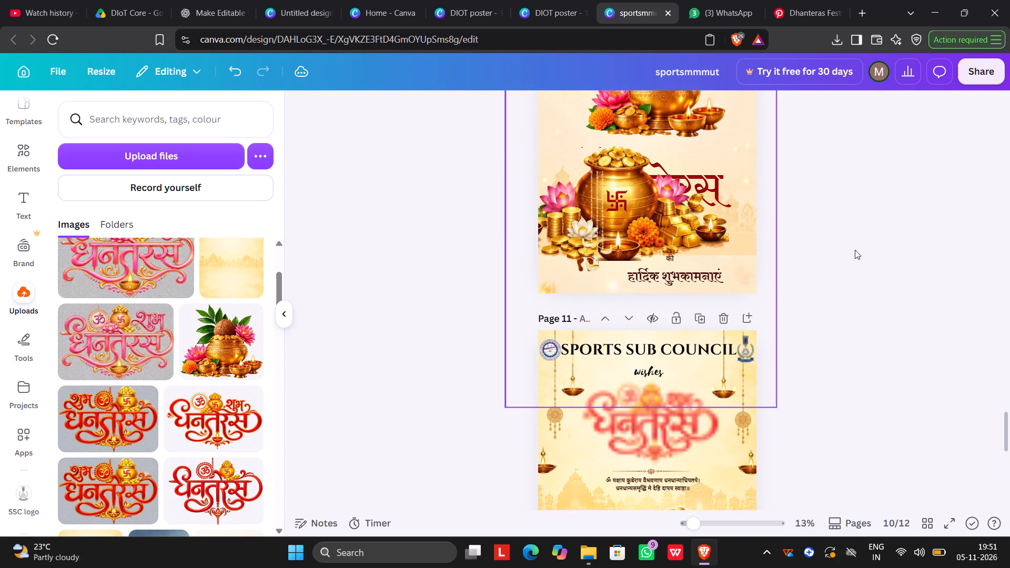
pyautogui.click(855, 250)
pyautogui.click(673, 407)
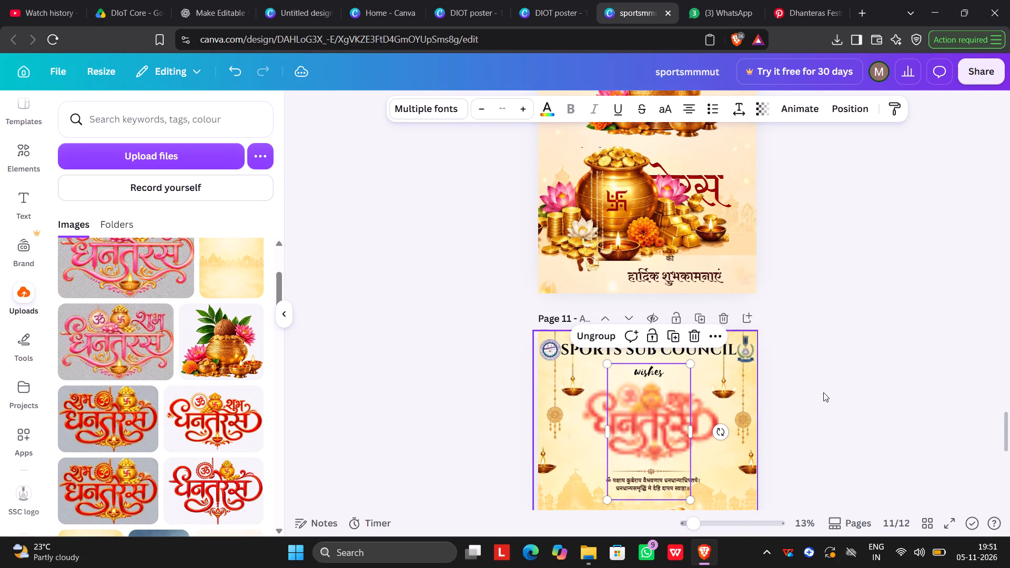
pyautogui.click(823, 392)
pyautogui.click(714, 421)
pyautogui.scroll(-5, 714, 421)
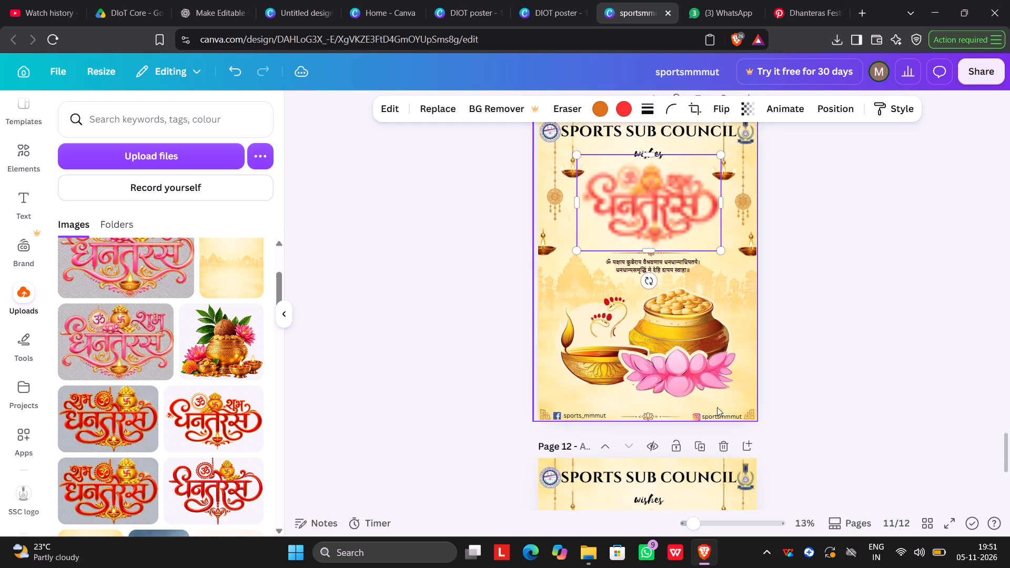
pyautogui.scroll(-4, 718, 401)
pyautogui.scroll(3, 718, 399)
pyautogui.scroll(-2, 718, 399)
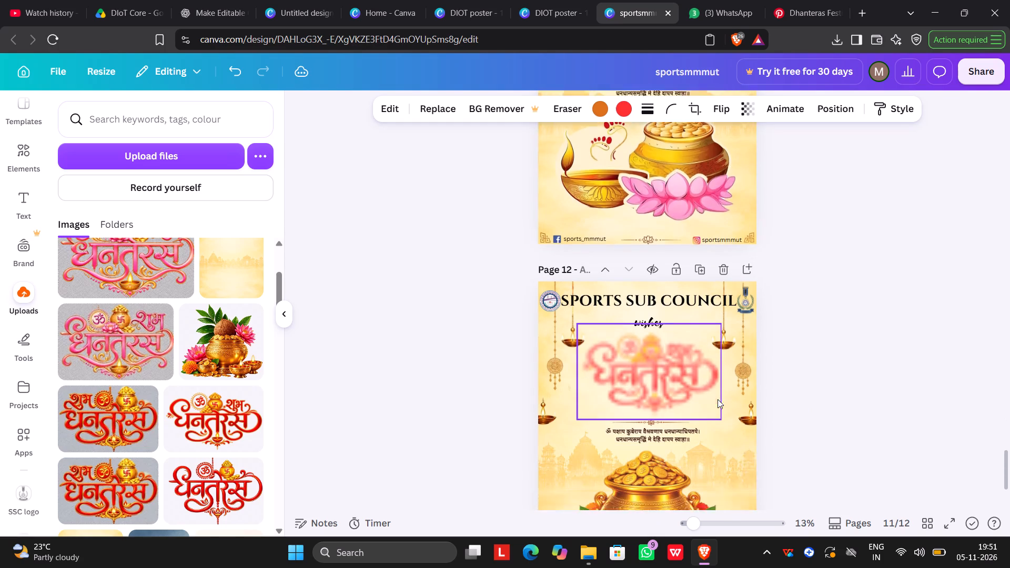
pyautogui.scroll(-1, 718, 399)
pyautogui.scroll(4, 718, 397)
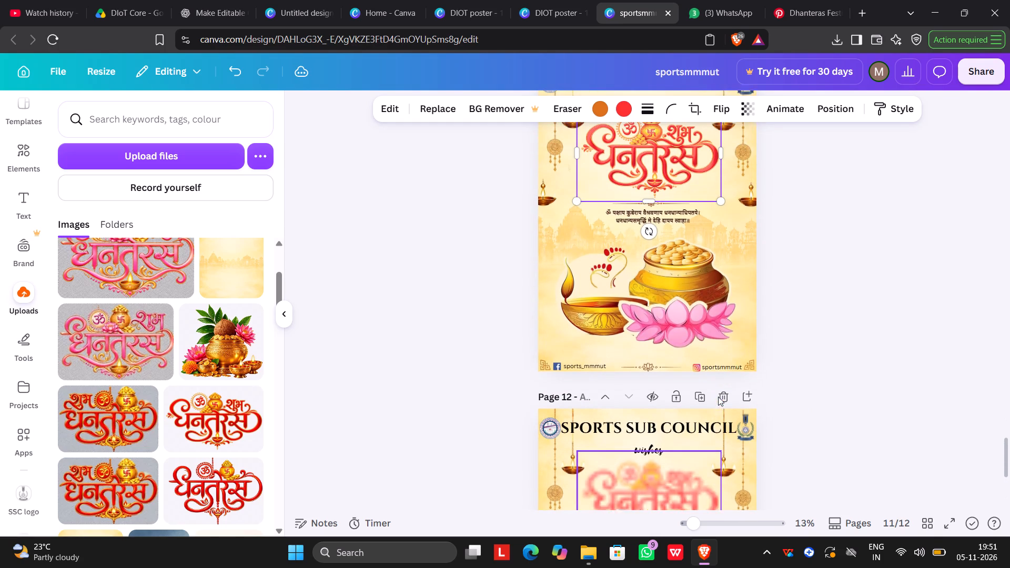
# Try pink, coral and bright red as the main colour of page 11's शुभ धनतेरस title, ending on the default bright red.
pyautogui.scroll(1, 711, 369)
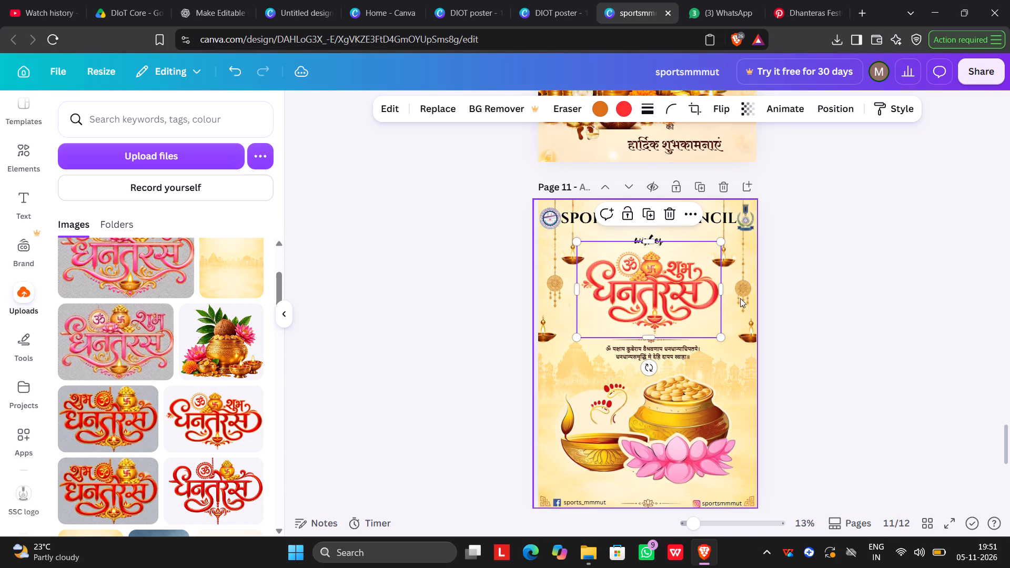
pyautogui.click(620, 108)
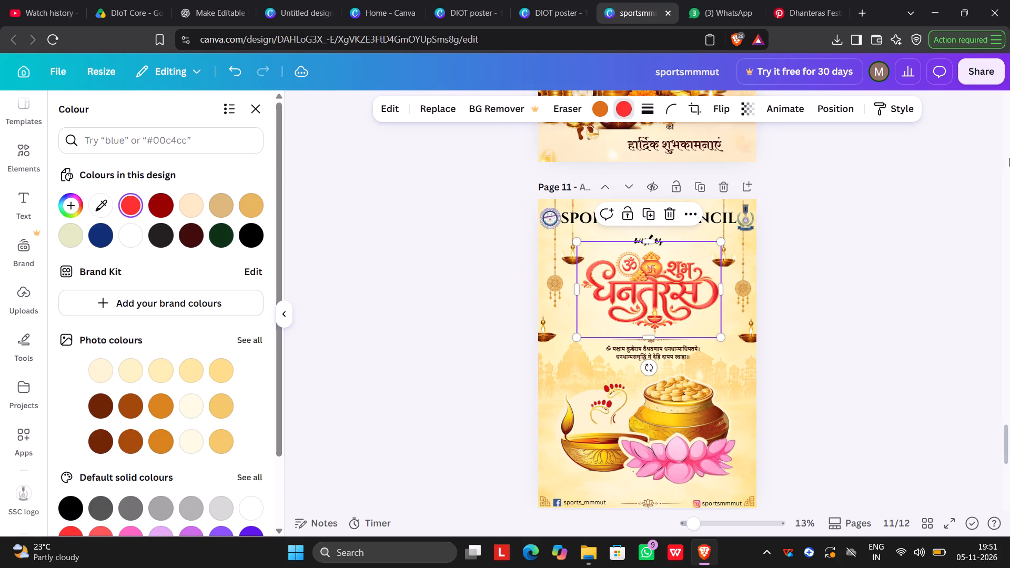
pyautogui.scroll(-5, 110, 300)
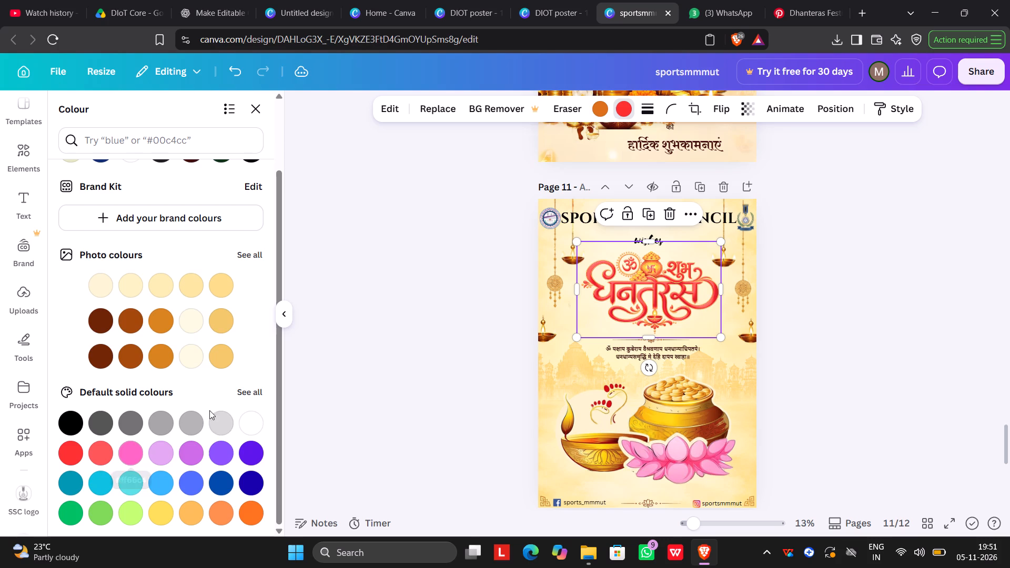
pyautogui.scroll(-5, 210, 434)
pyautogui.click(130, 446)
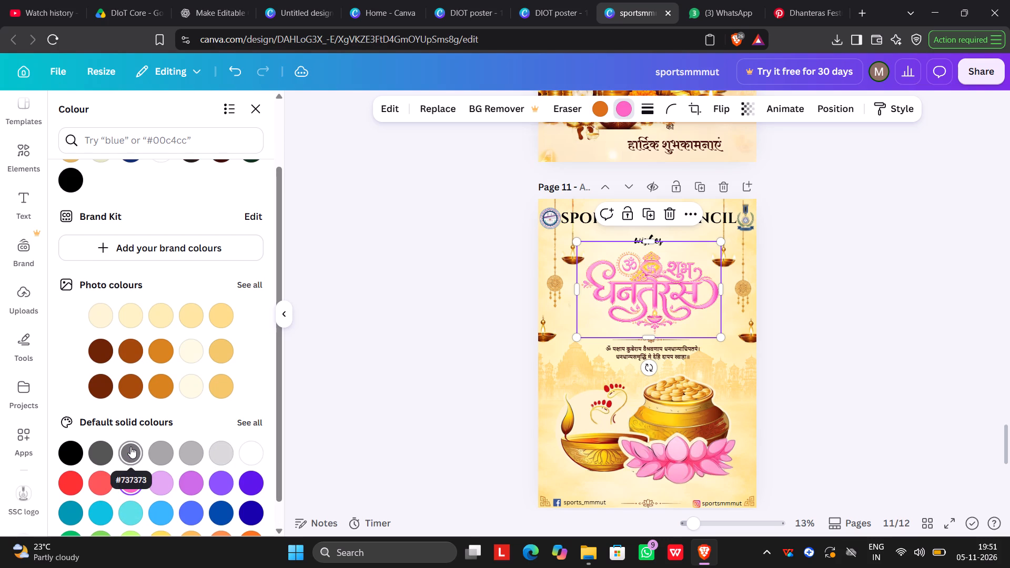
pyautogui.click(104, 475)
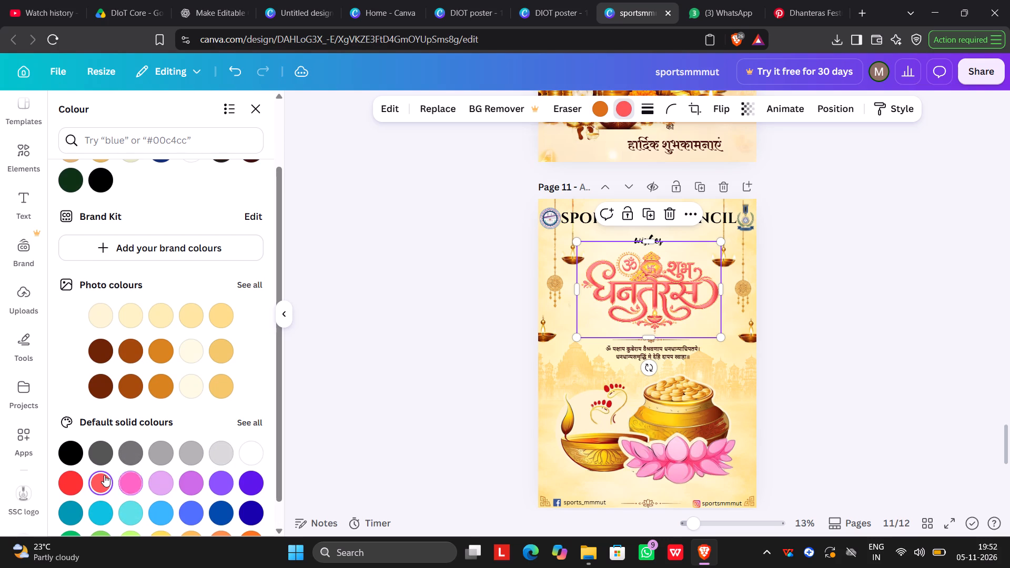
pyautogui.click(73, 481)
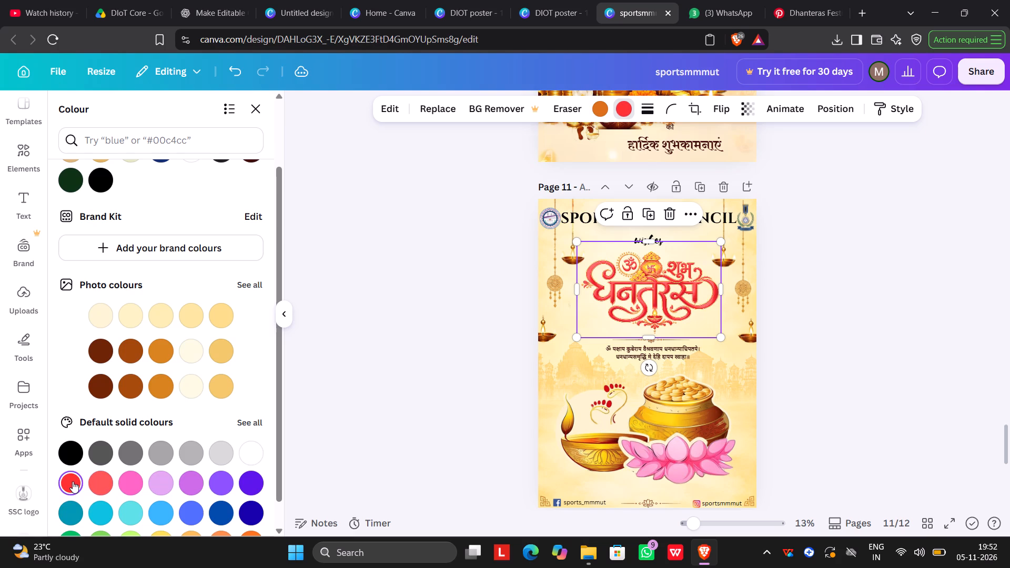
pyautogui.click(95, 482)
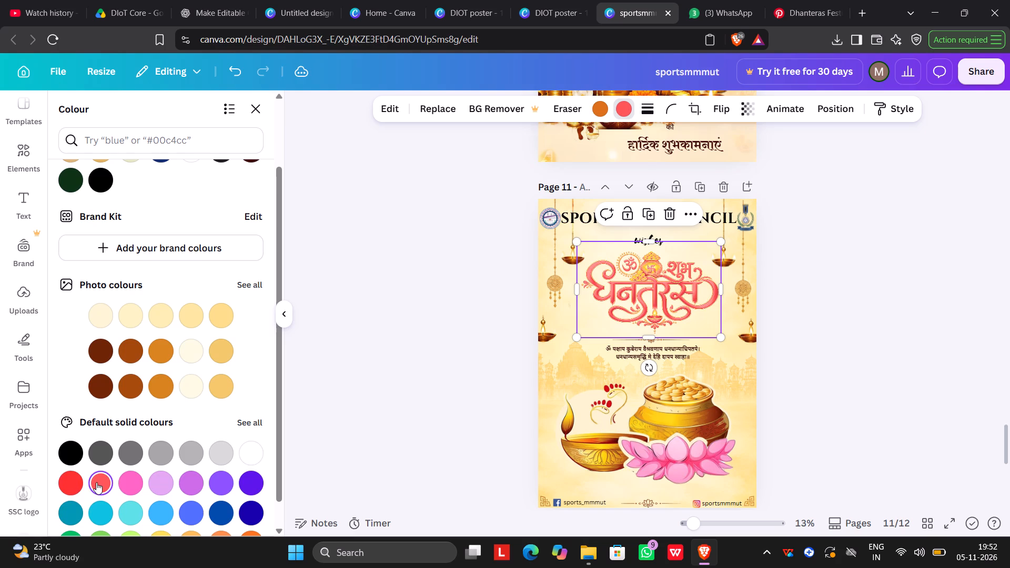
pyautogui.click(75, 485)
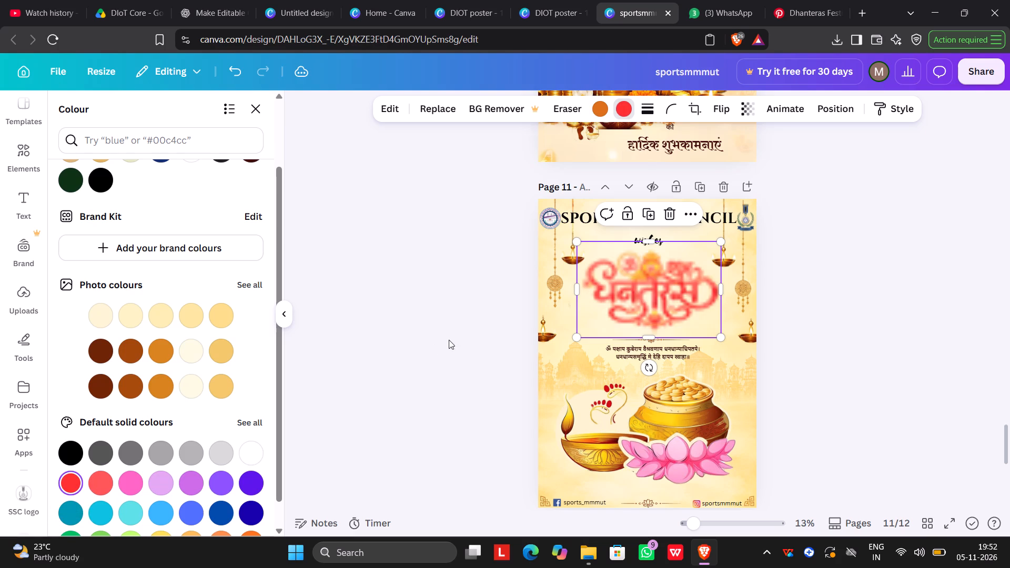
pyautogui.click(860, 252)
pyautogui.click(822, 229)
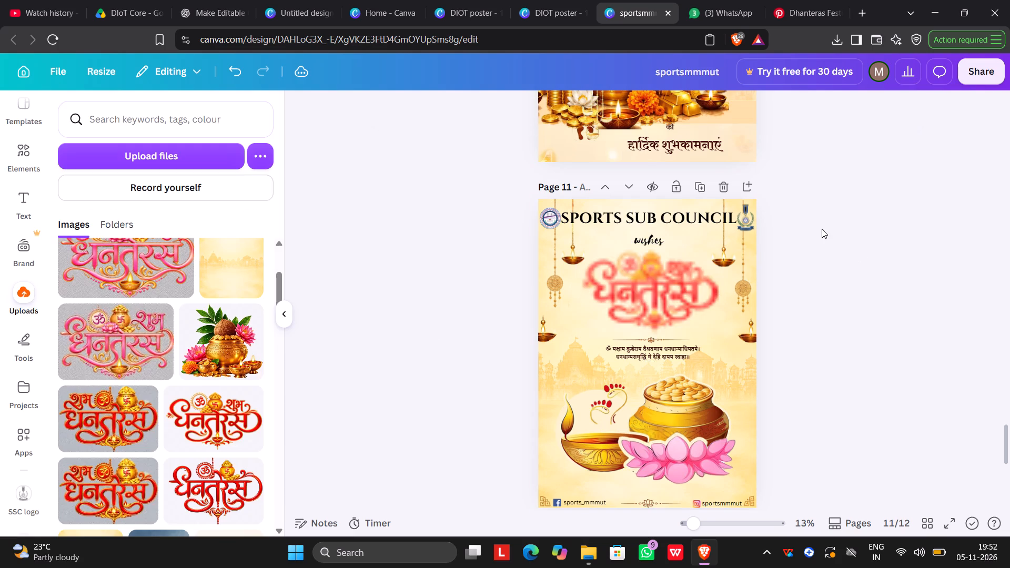
# Examine the posters on pages 11 and 12 against each other, comparing their title colours and overall look.
pyautogui.scroll(-6, 755, 270)
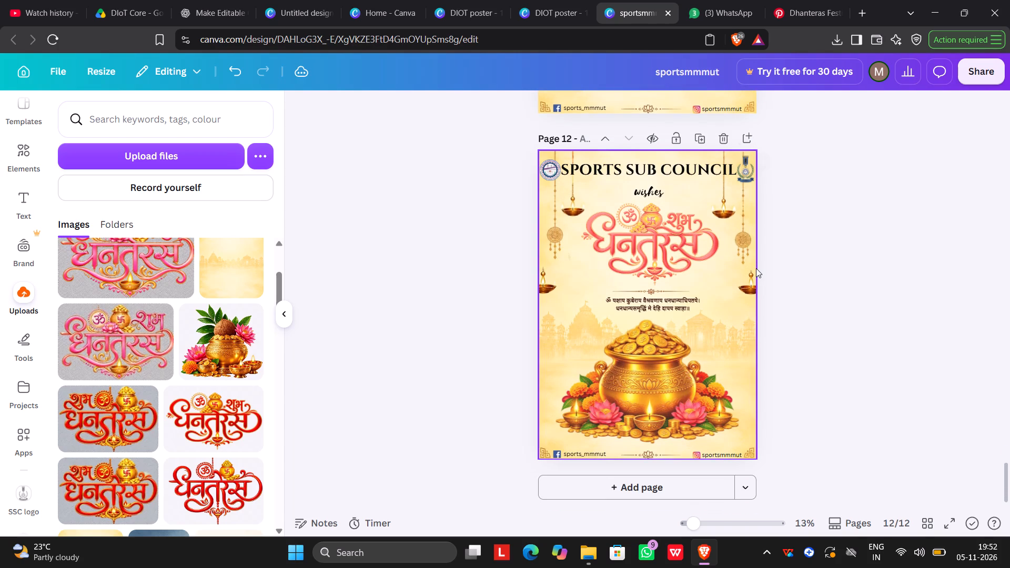
pyautogui.scroll(4, 756, 266)
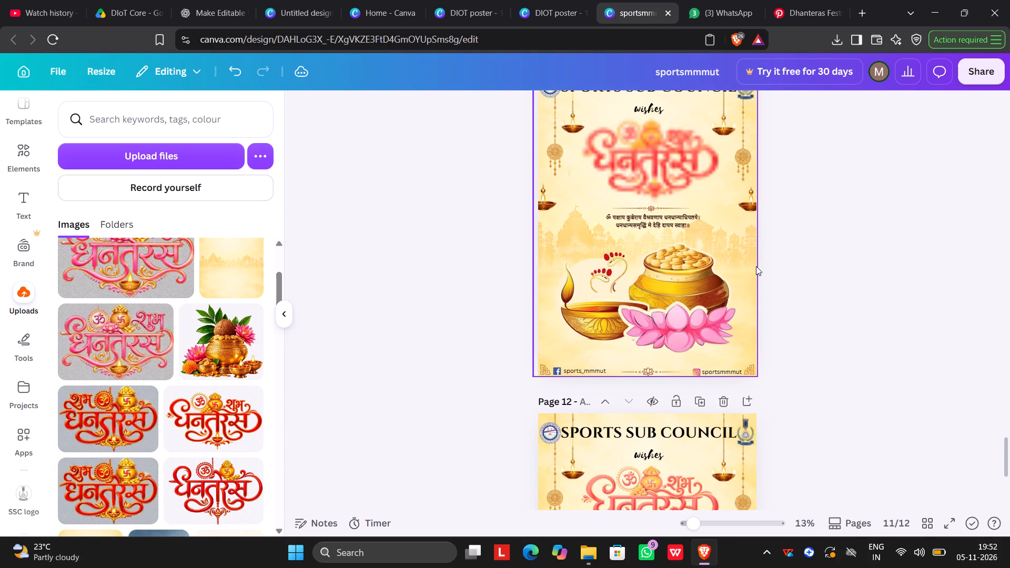
pyautogui.scroll(-3, 756, 266)
pyautogui.scroll(1, 720, 246)
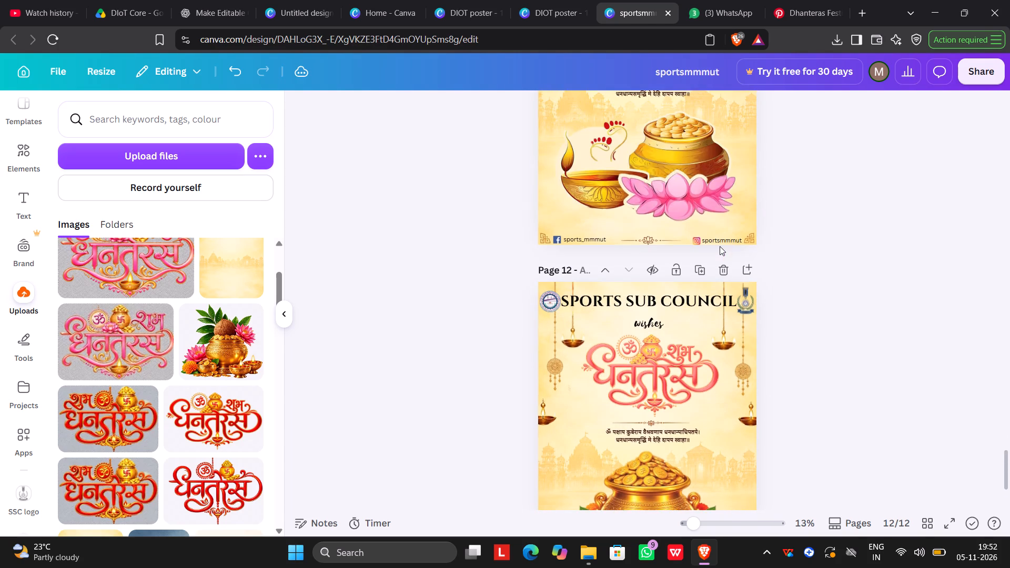
pyautogui.scroll(3, 720, 246)
pyautogui.scroll(-3, 720, 245)
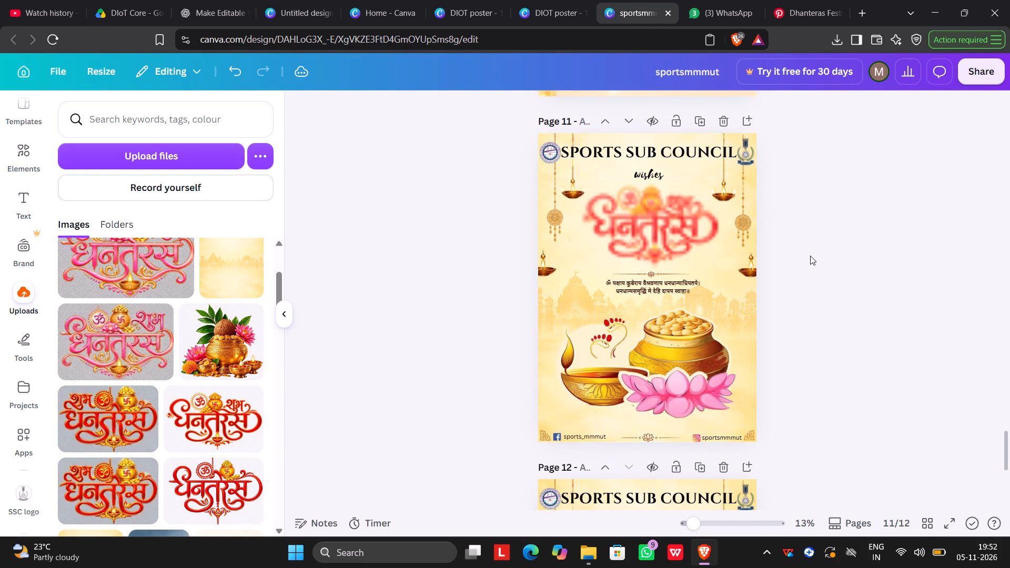
pyautogui.click(810, 255)
pyautogui.scroll(-5, 772, 251)
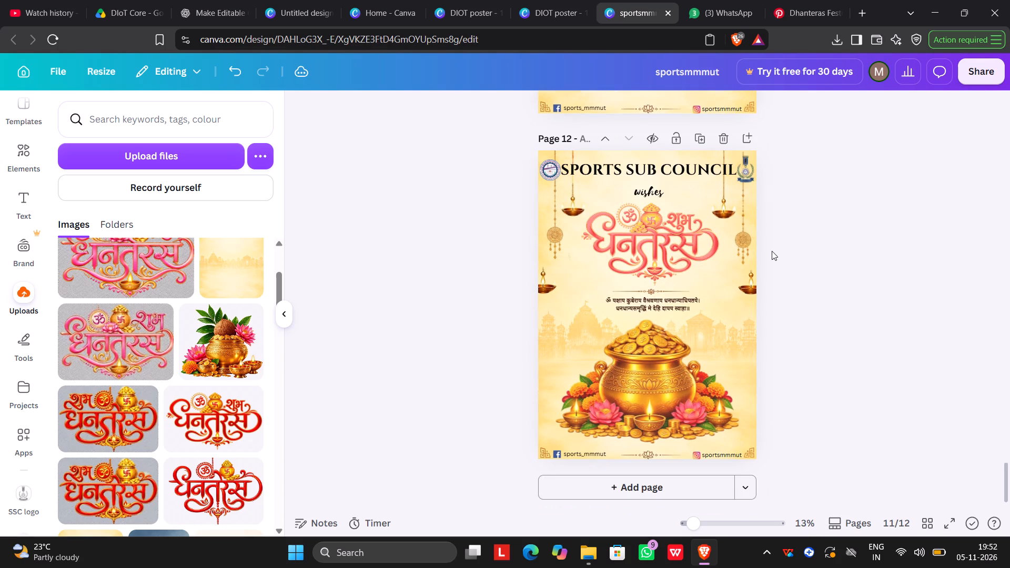
pyautogui.scroll(3, 772, 251)
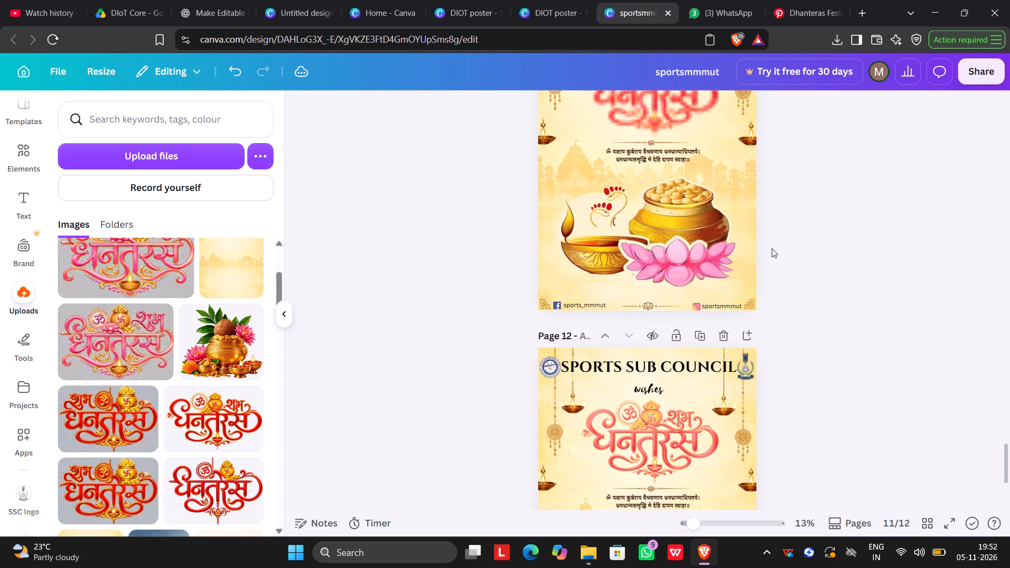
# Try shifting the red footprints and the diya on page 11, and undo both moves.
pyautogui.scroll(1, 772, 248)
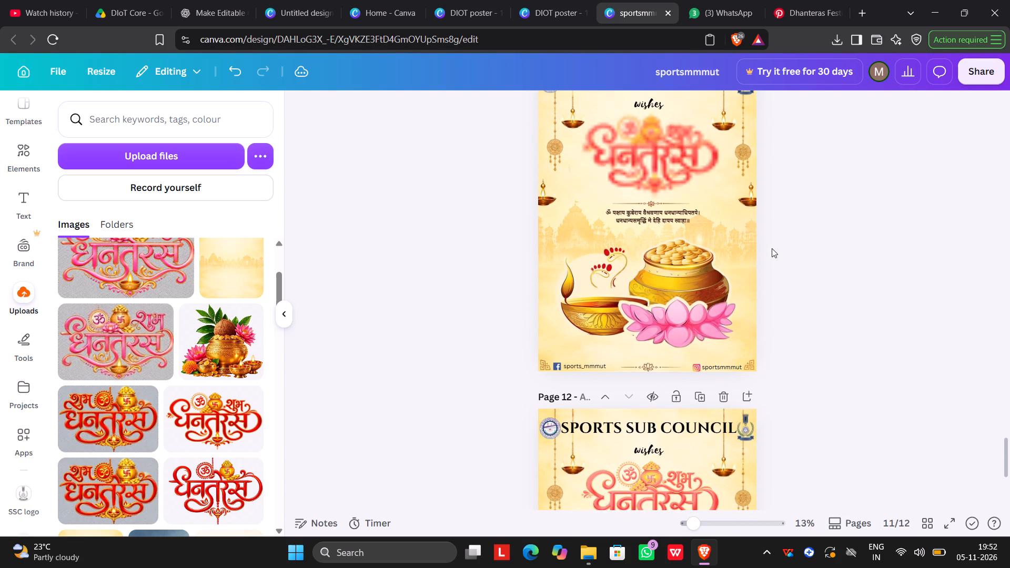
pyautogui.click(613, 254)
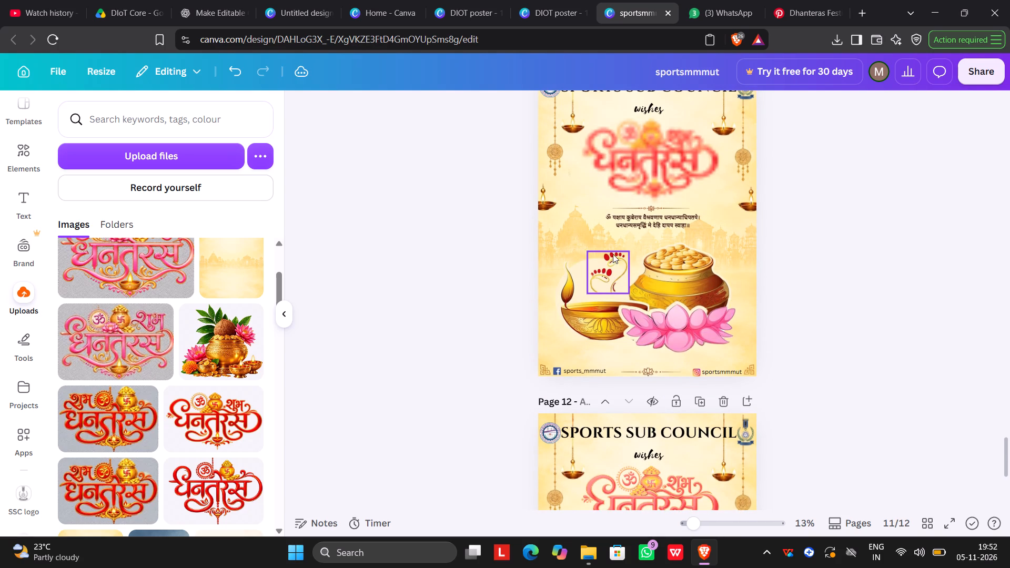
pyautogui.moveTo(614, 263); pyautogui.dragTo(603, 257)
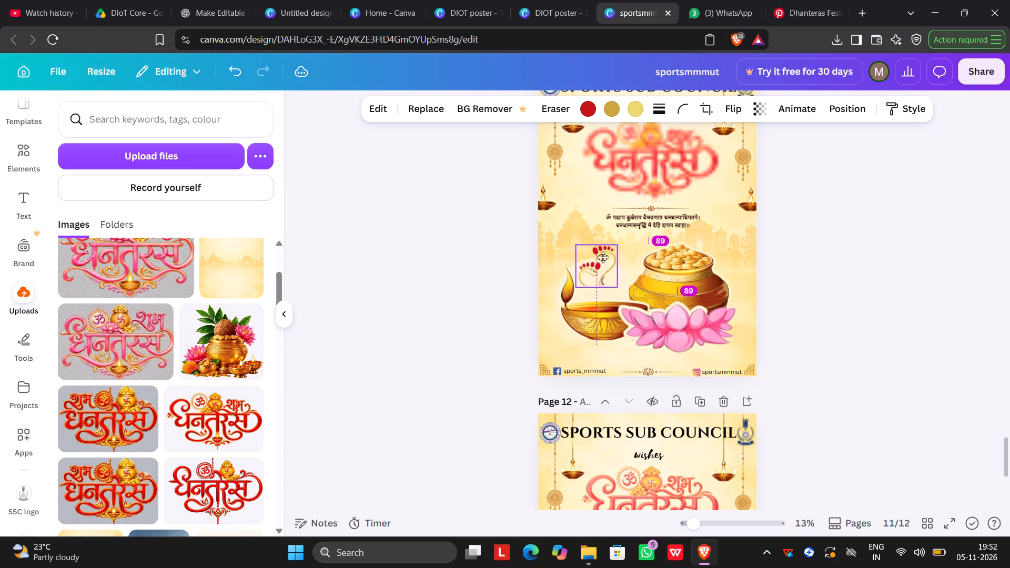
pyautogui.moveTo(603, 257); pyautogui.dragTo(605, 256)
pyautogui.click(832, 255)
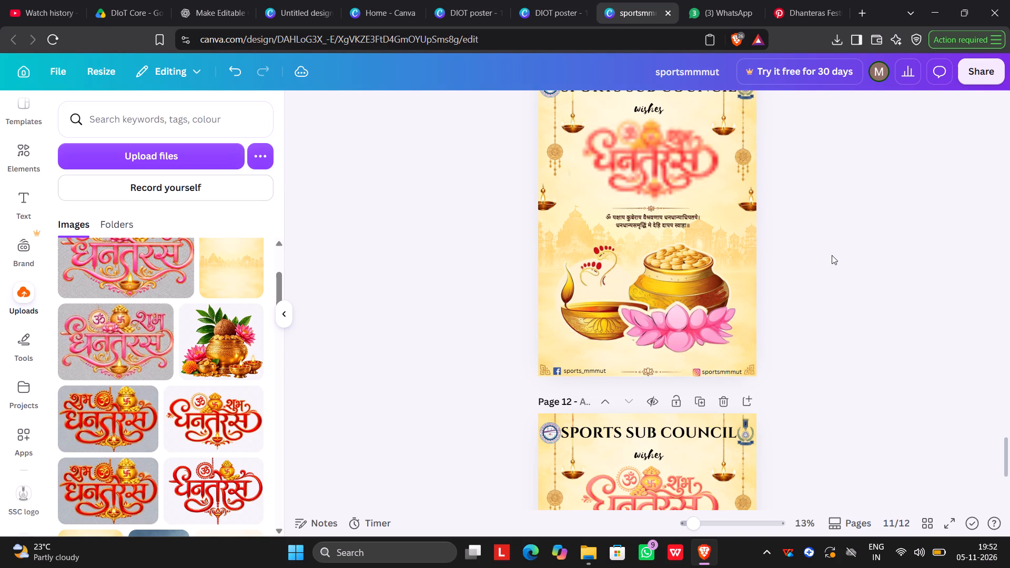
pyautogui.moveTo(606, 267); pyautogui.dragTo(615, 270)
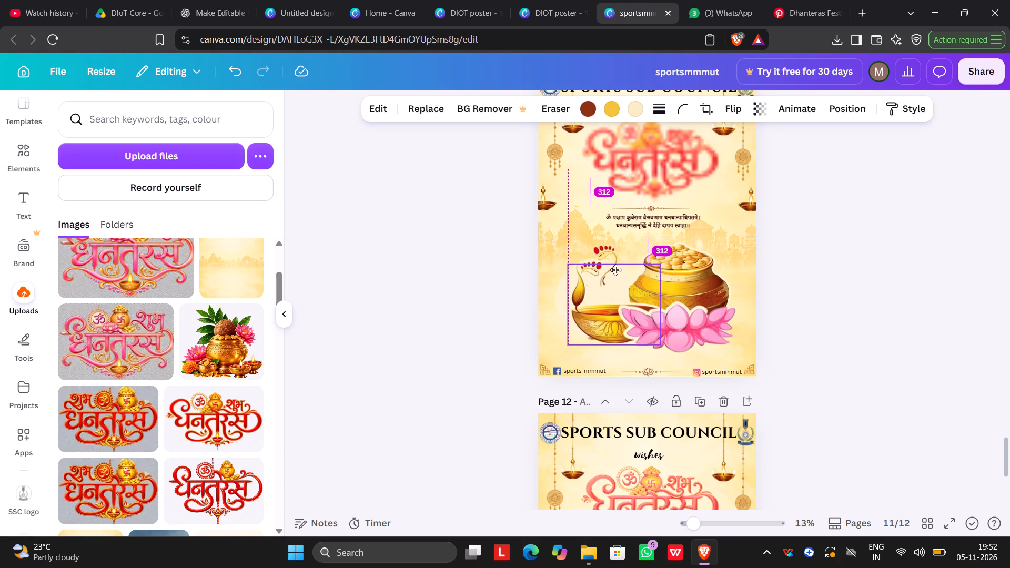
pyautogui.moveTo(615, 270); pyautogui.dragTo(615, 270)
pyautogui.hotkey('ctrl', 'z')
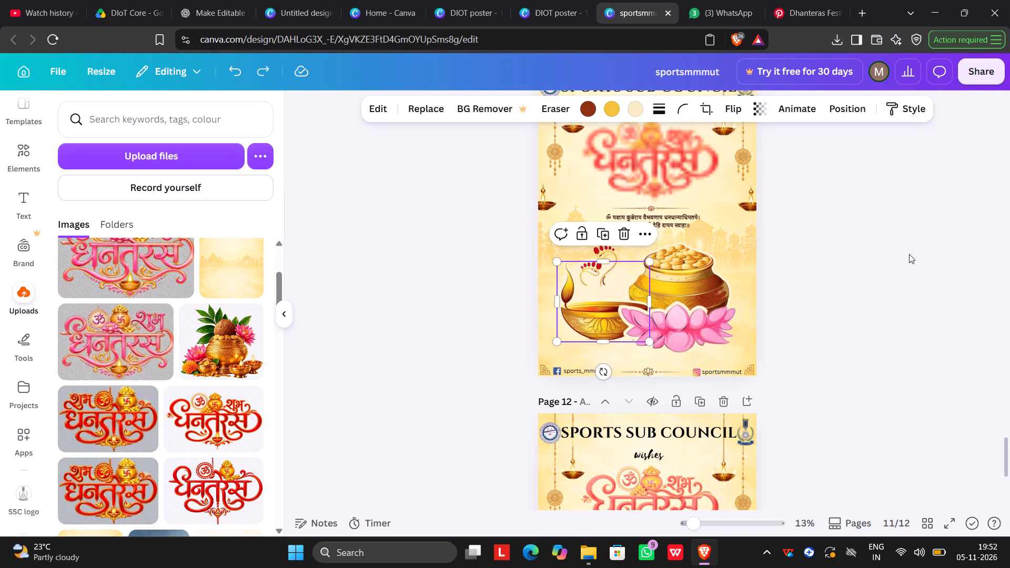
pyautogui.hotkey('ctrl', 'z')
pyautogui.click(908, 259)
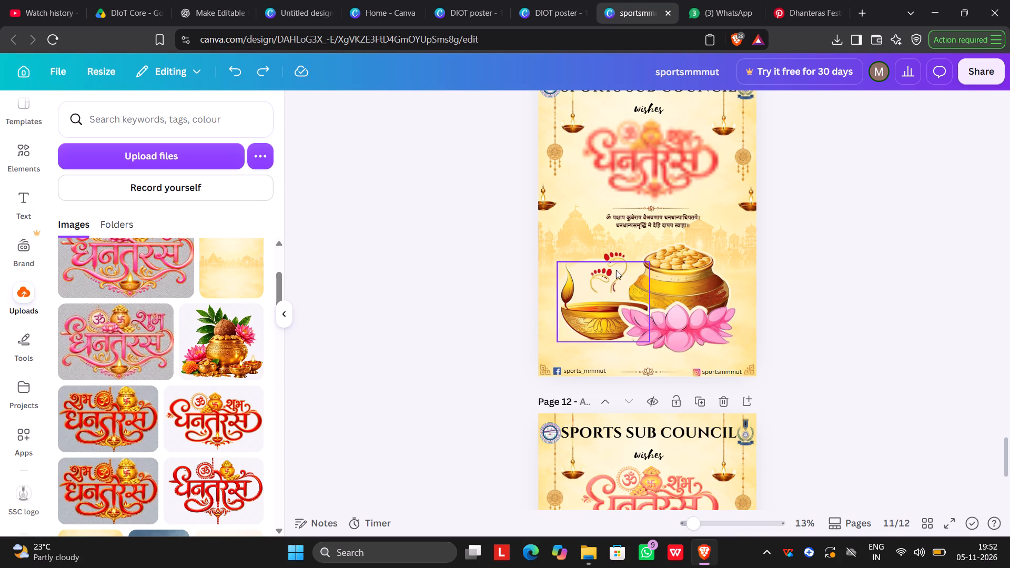
# Enlarge the red footprints above the diya on page 11 slightly, extending them towards the poster's upper left.
pyautogui.click(615, 253)
pyautogui.moveTo(587, 246); pyautogui.dragTo(585, 245)
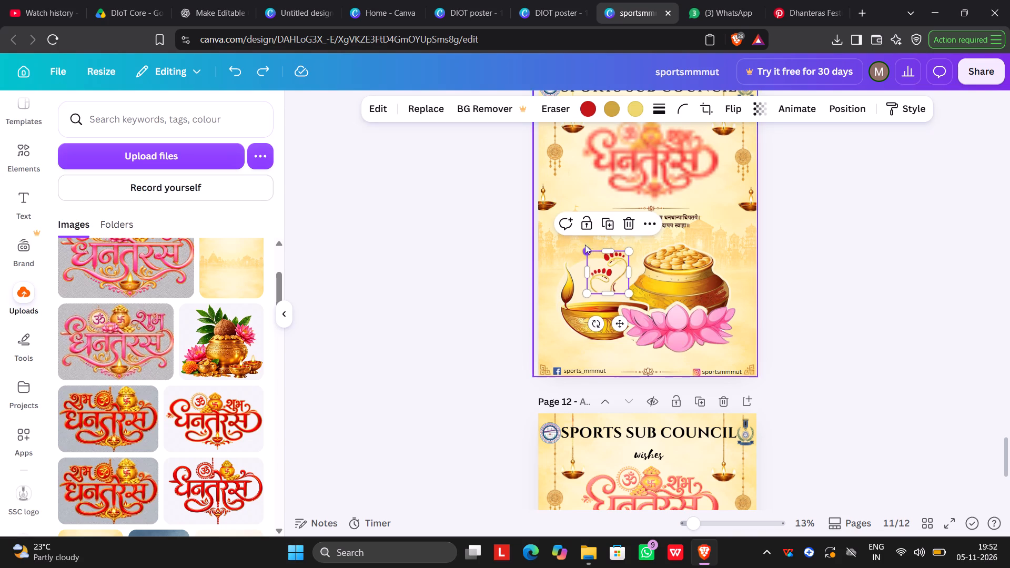
pyautogui.moveTo(585, 245); pyautogui.dragTo(573, 241)
pyautogui.click(788, 262)
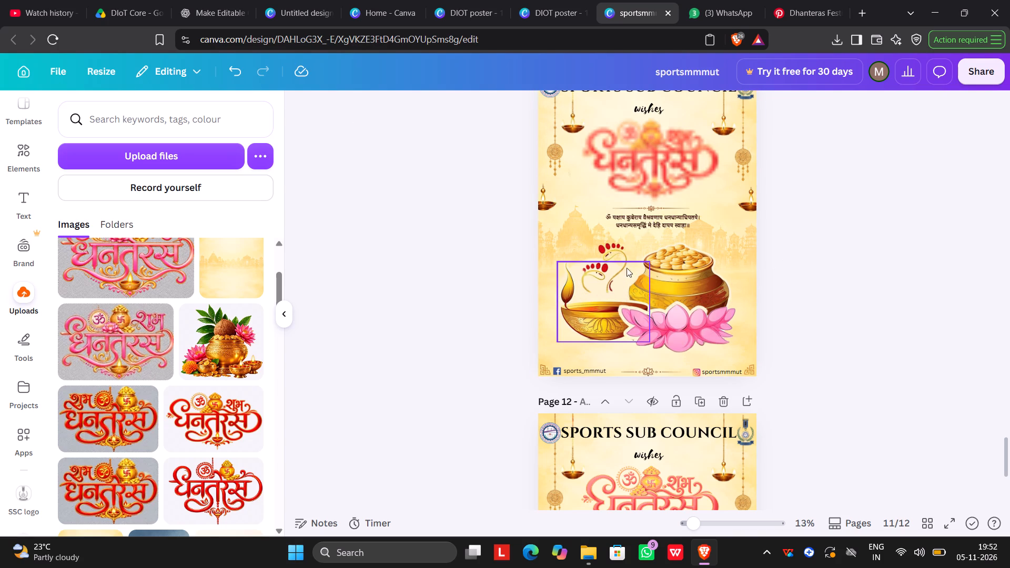
# Nudge page 11's diya slightly right and lower the enlarged footprints a little, between the diya flame and the gold pot.
pyautogui.click(605, 263)
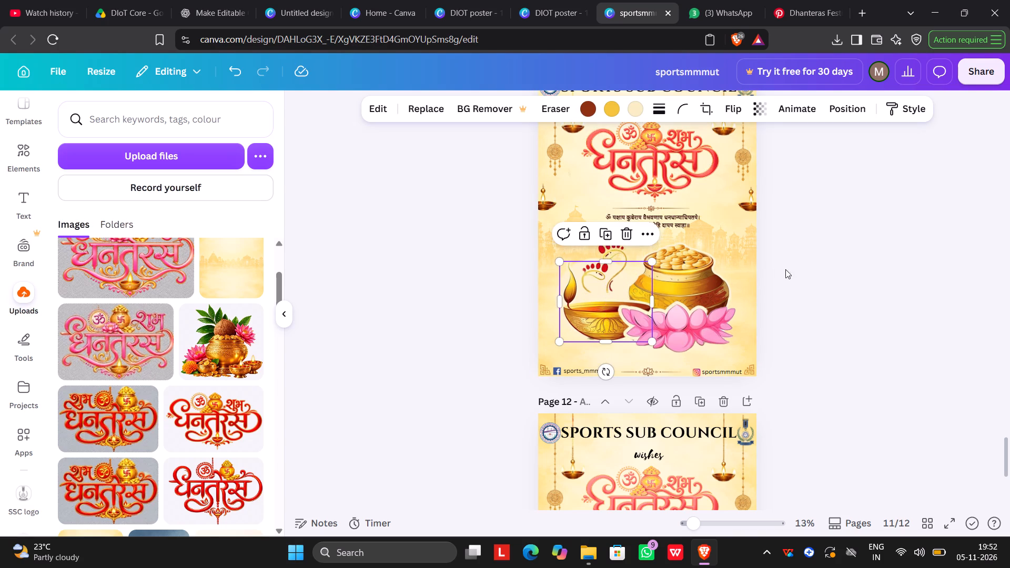
pyautogui.click(790, 269)
pyautogui.moveTo(620, 256); pyautogui.dragTo(622, 256)
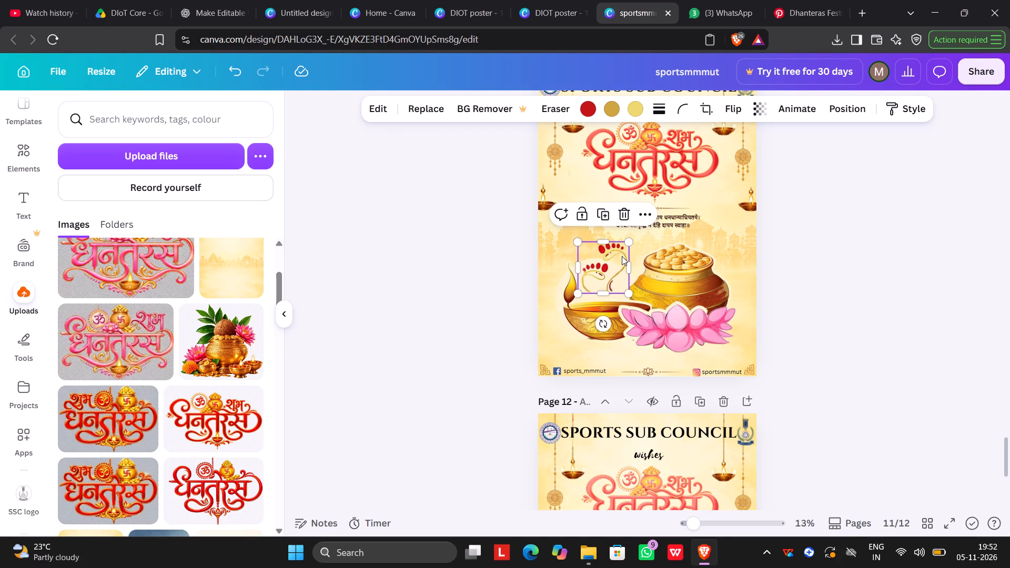
pyautogui.moveTo(622, 256); pyautogui.dragTo(623, 263)
pyautogui.click(846, 270)
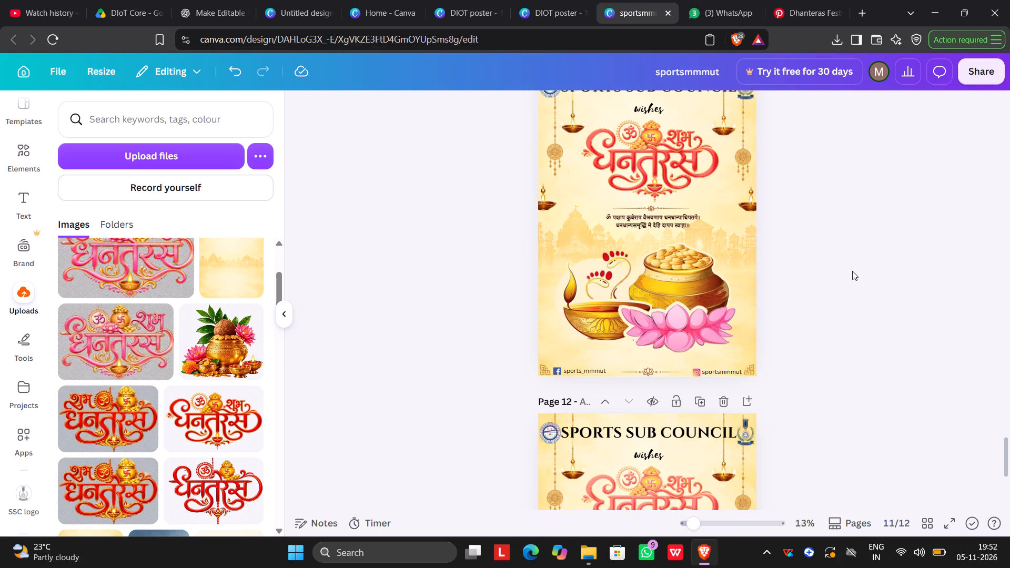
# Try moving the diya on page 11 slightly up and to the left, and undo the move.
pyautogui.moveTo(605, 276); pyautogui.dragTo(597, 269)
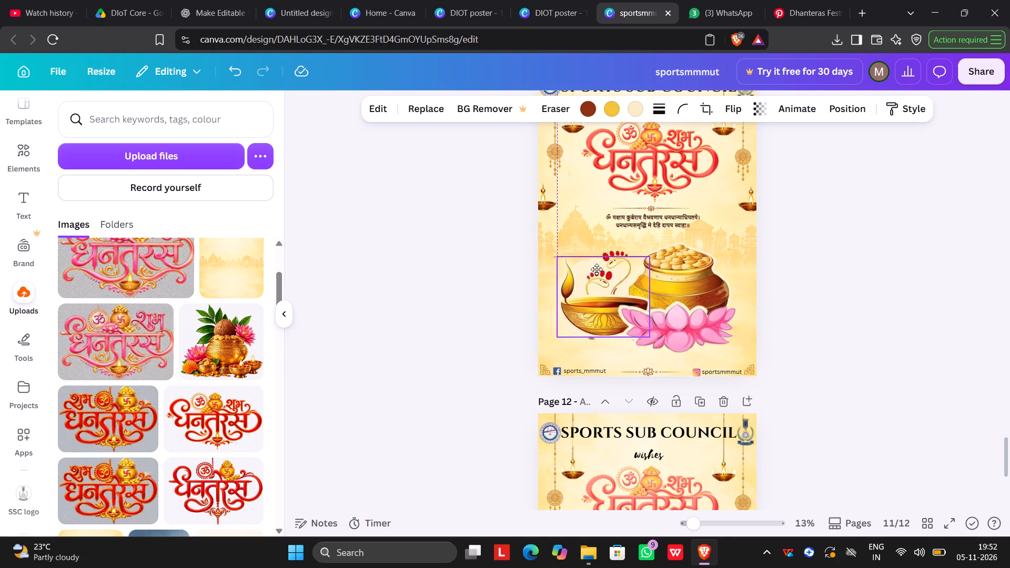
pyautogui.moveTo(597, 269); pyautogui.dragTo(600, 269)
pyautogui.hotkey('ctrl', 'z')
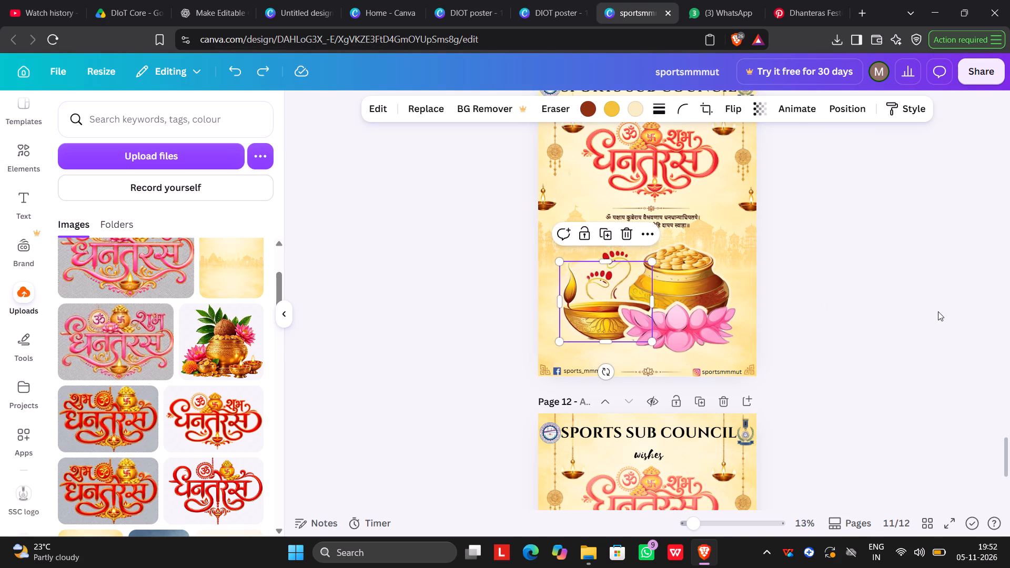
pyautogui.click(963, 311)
# Reposition the red footprints on page 11 slightly right and lower, just above the diya bowl between its flame and the gold pot.
pyautogui.moveTo(617, 251); pyautogui.dragTo(614, 244)
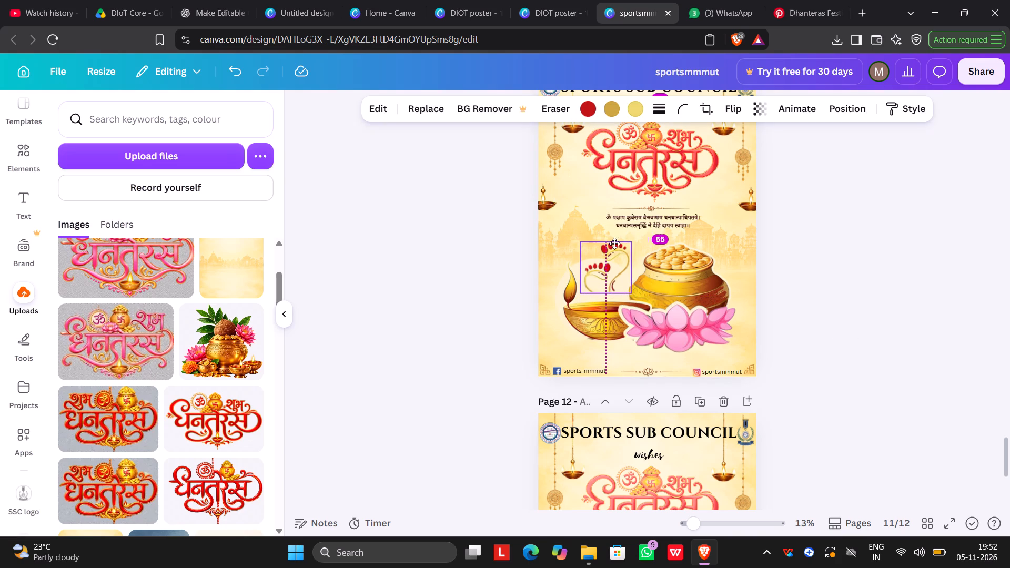
pyautogui.moveTo(614, 244); pyautogui.dragTo(611, 236)
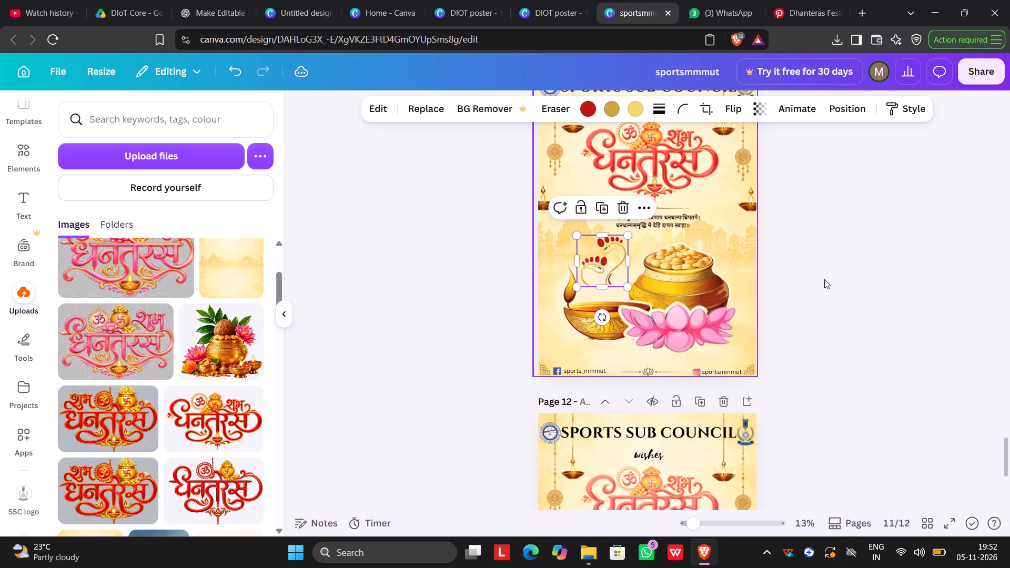
pyautogui.click(824, 279)
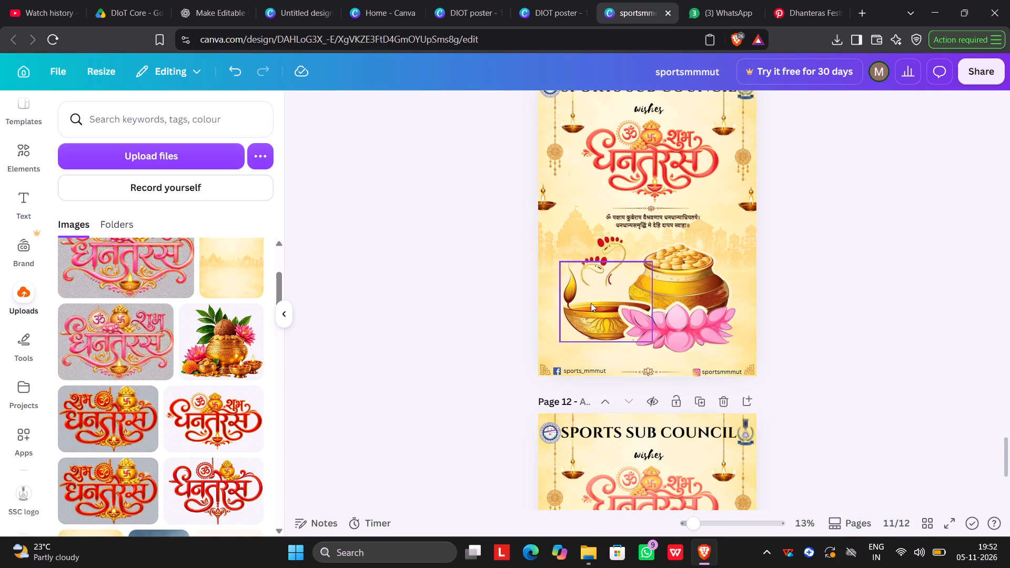
pyautogui.moveTo(618, 245); pyautogui.dragTo(619, 253)
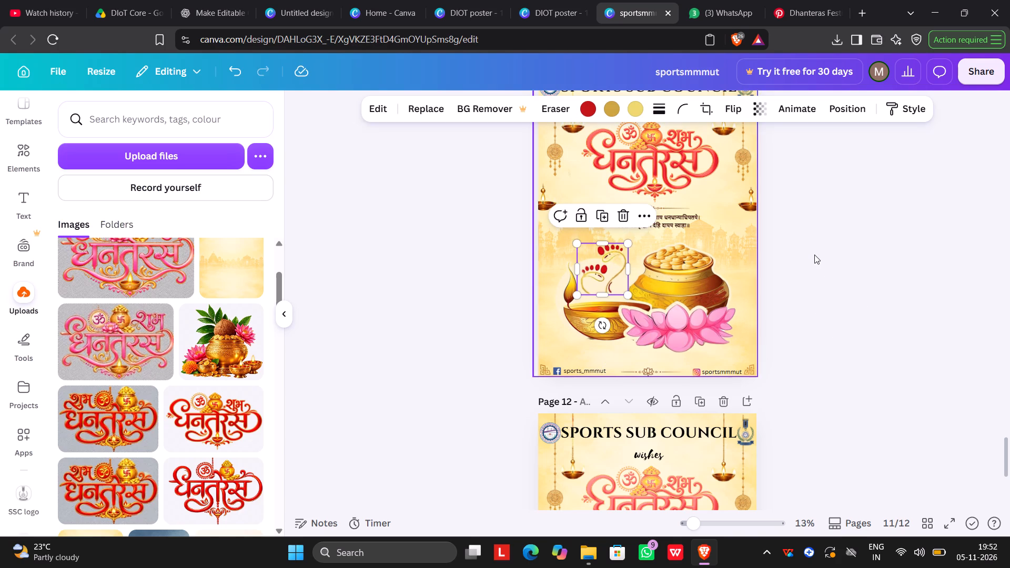
pyautogui.click(824, 257)
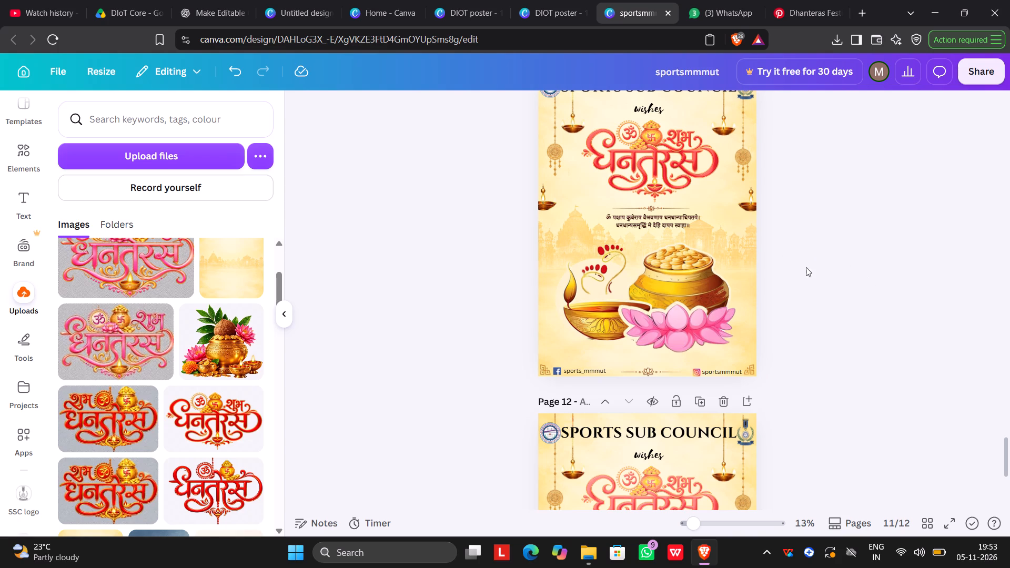
pyautogui.click(610, 247)
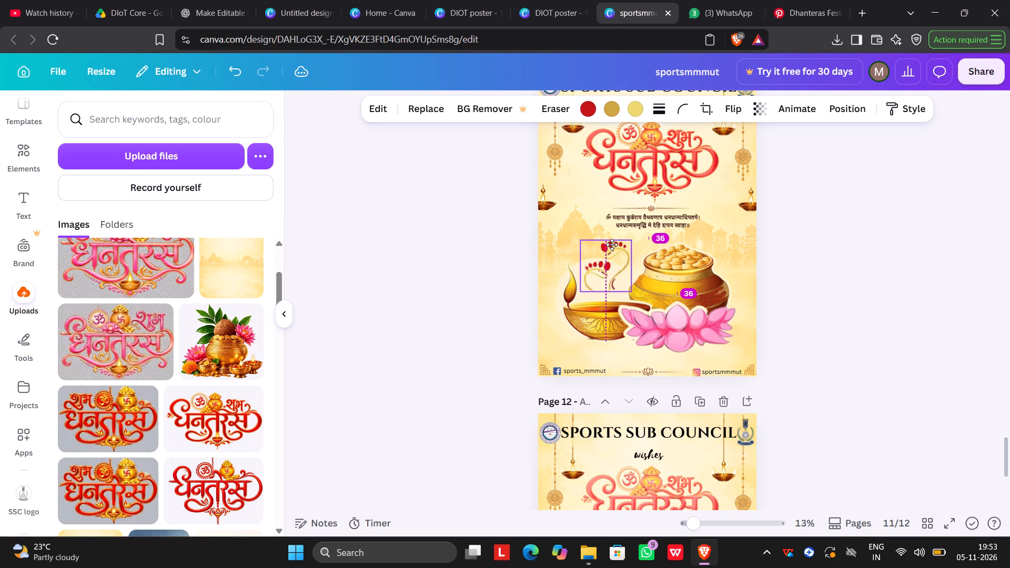
pyautogui.click(882, 272)
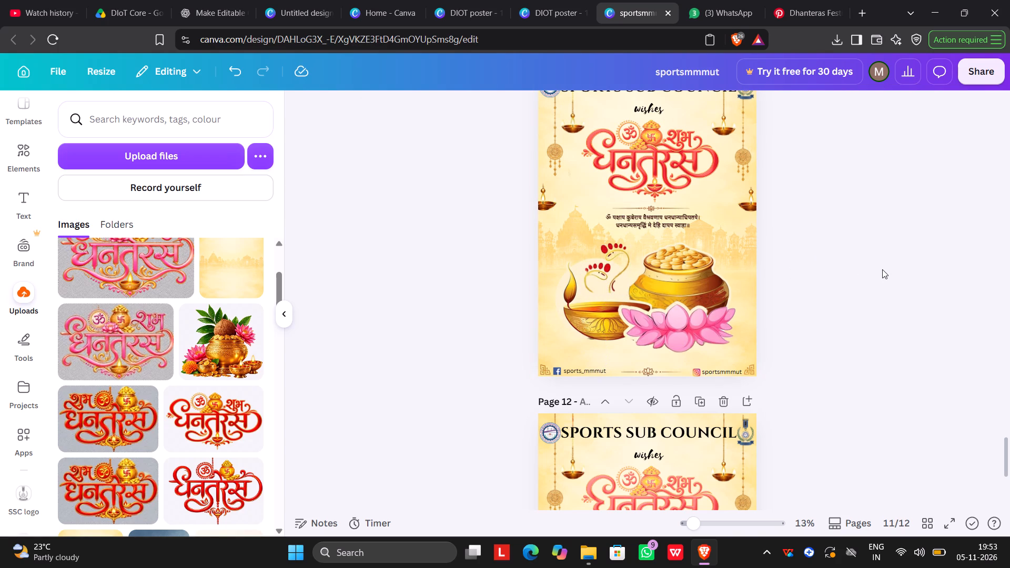
pyautogui.scroll(1, 764, 406)
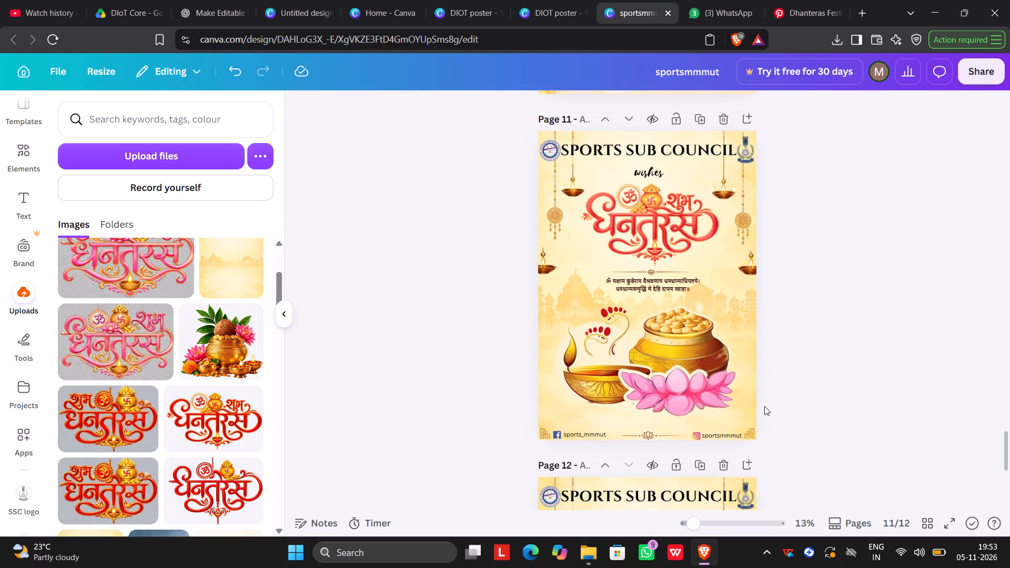
pyautogui.moveTo(620, 317); pyautogui.dragTo(623, 326)
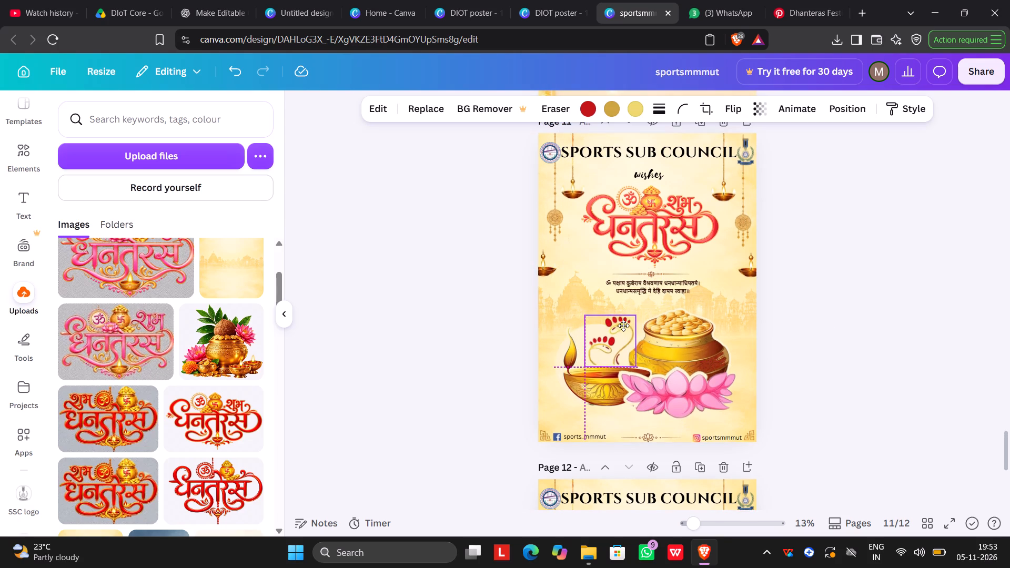
pyautogui.moveTo(623, 326); pyautogui.dragTo(623, 326)
pyautogui.click(852, 275)
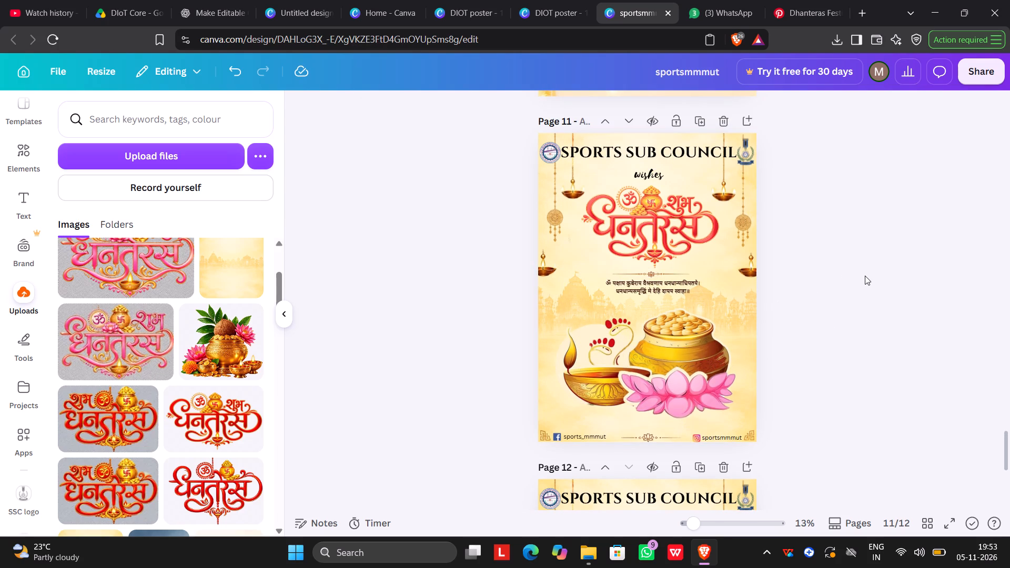
# Examine the finished posters on pages 11 and 12 against each other, checking their layout and title colours.
pyautogui.scroll(-3, 864, 276)
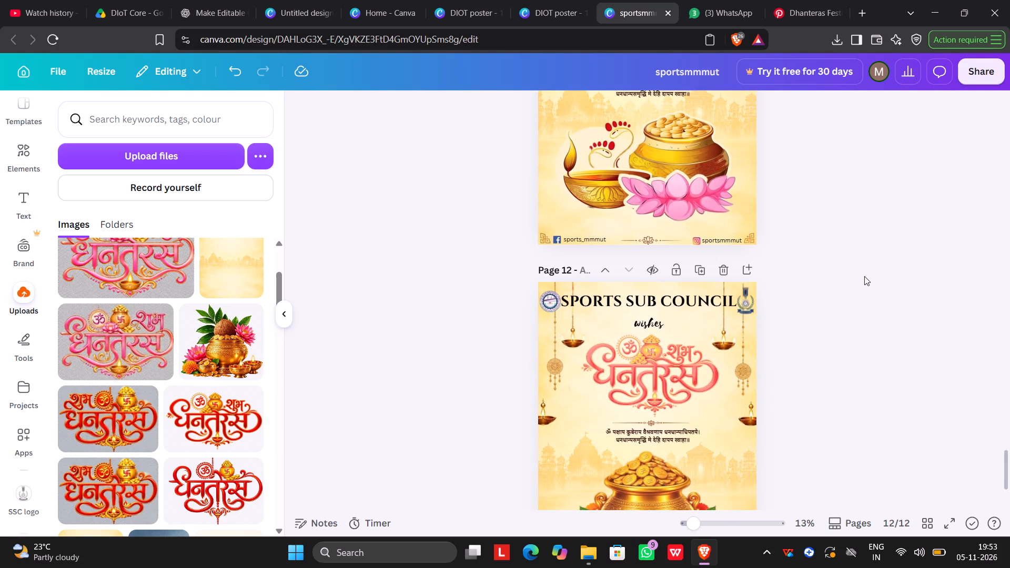
pyautogui.scroll(2, 864, 276)
pyautogui.scroll(-5, 863, 277)
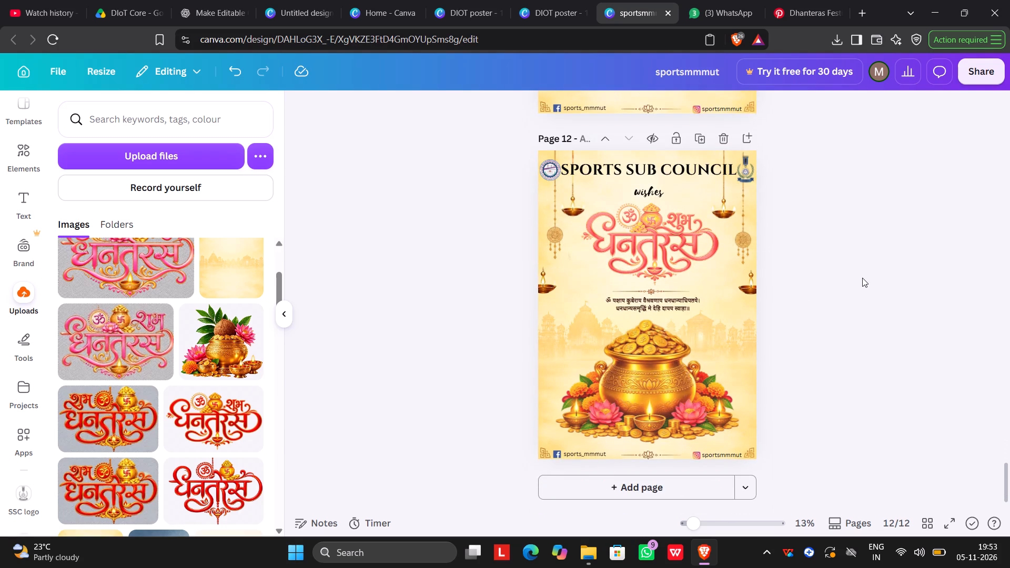
pyautogui.scroll(5, 862, 278)
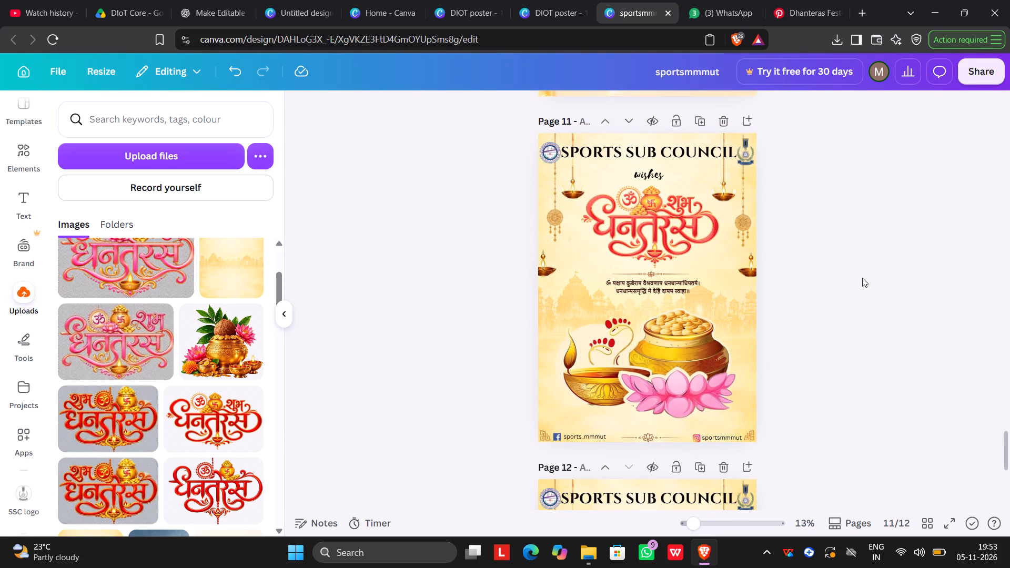
pyautogui.scroll(1, 862, 278)
pyautogui.scroll(-6, 862, 278)
pyautogui.scroll(5, 862, 278)
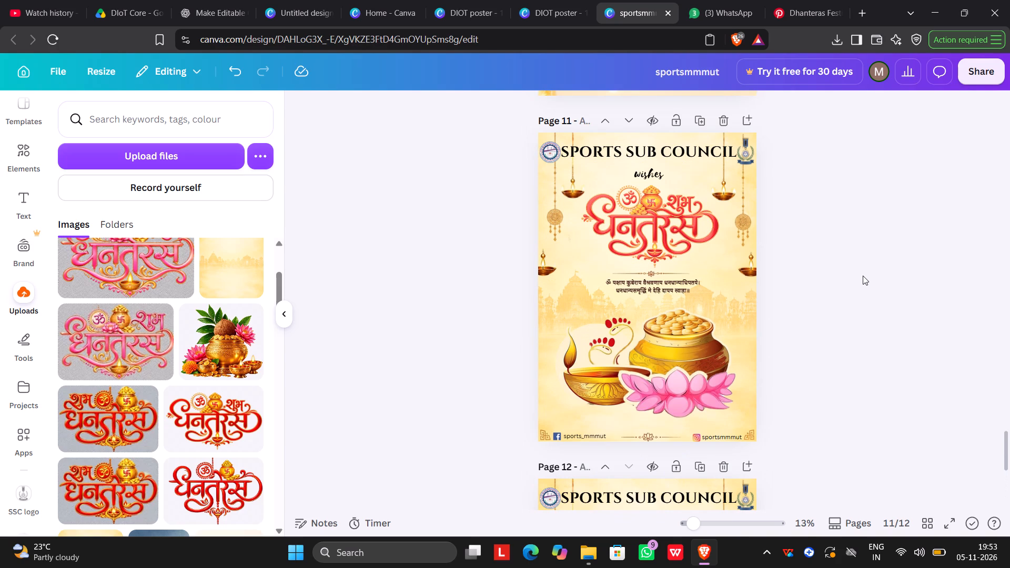
pyautogui.scroll(-5, 863, 276)
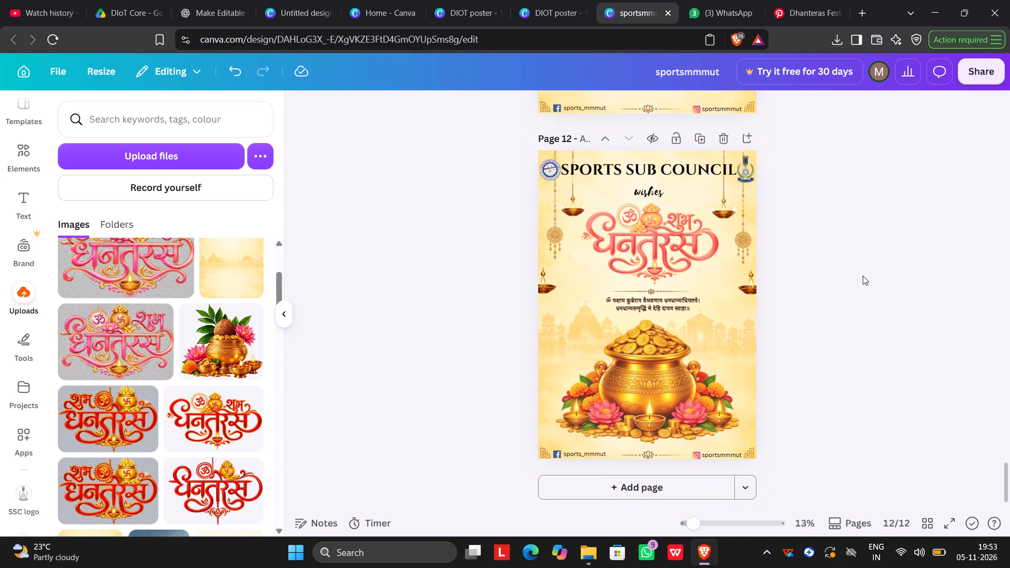
pyautogui.scroll(4, 863, 276)
pyautogui.scroll(-4, 863, 276)
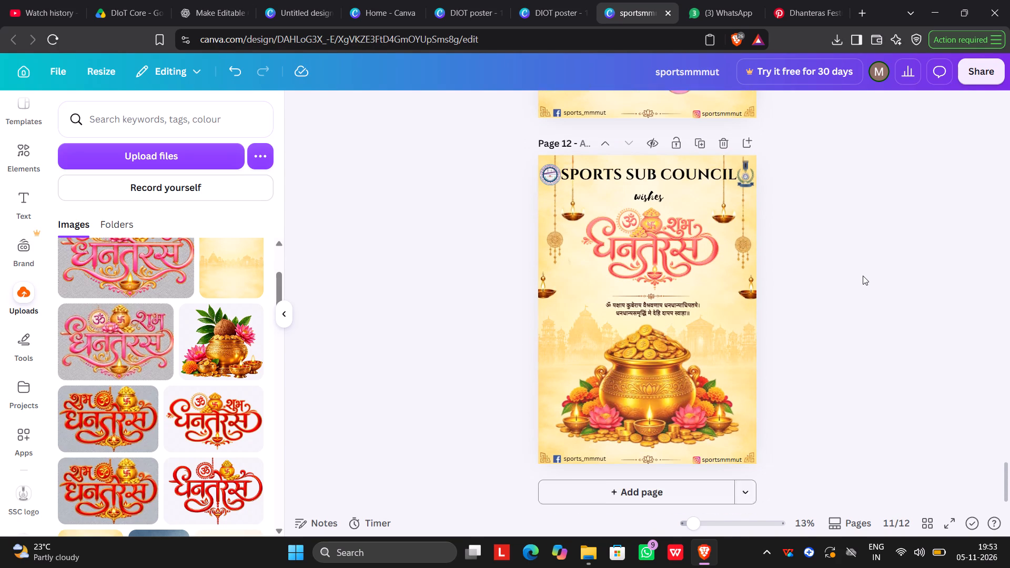
pyautogui.scroll(5, 863, 276)
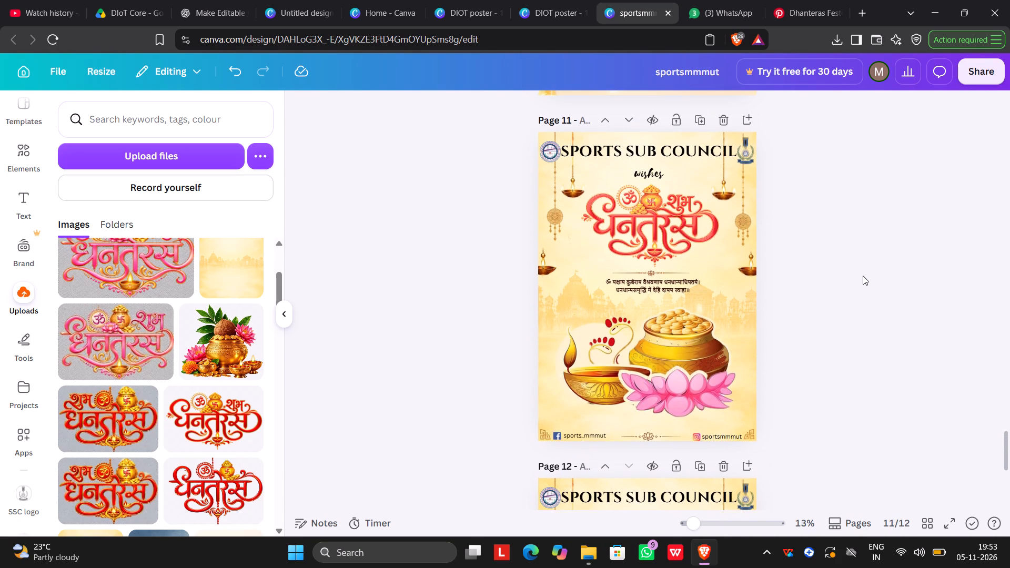
pyautogui.scroll(-7, 863, 276)
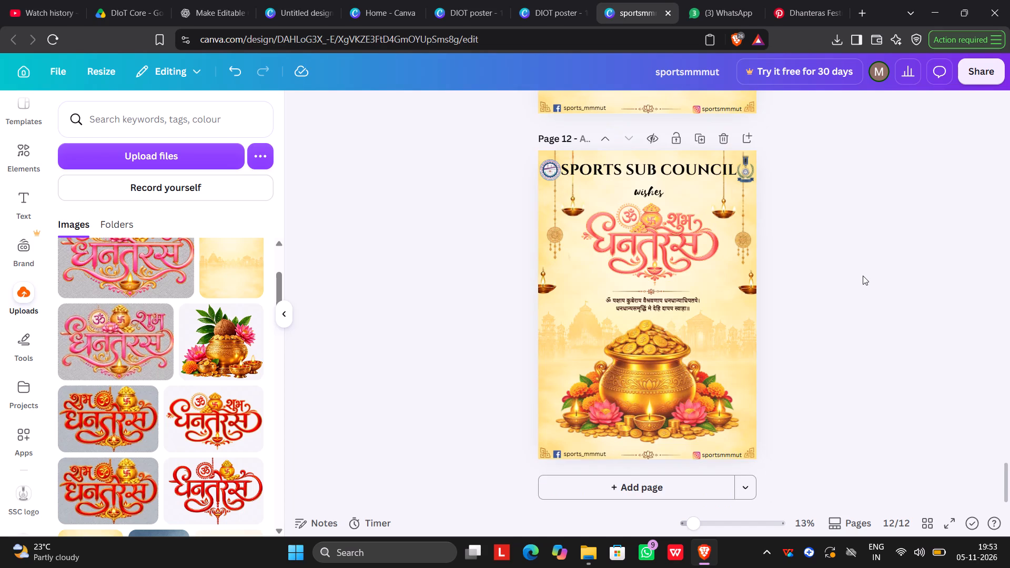
pyautogui.scroll(5, 863, 276)
# Download only pages 11 and 12 of the design as JPG images.
pyautogui.click(986, 77)
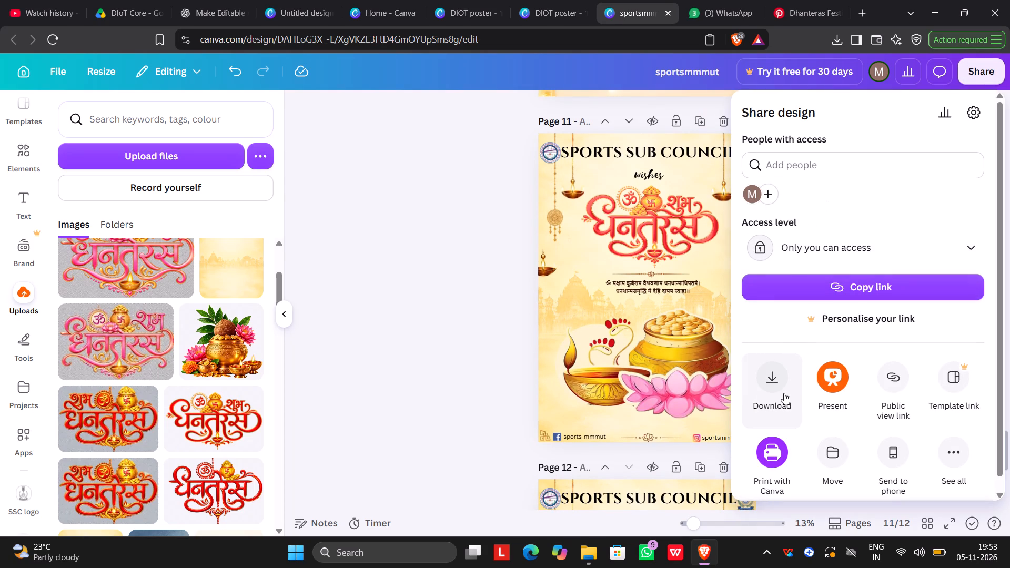
pyautogui.click(783, 393)
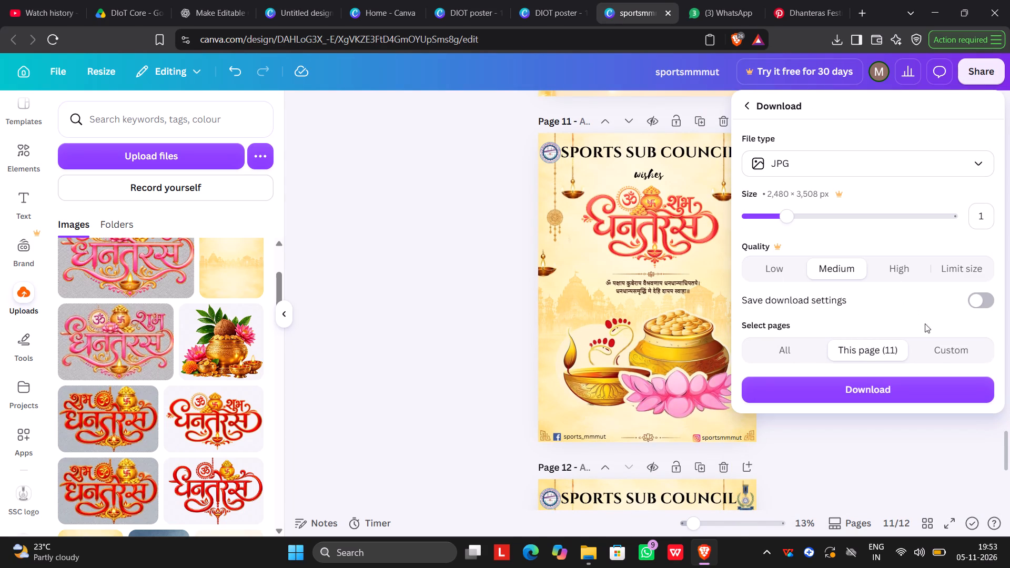
pyautogui.click(941, 350)
pyautogui.scroll(-3, 921, 372)
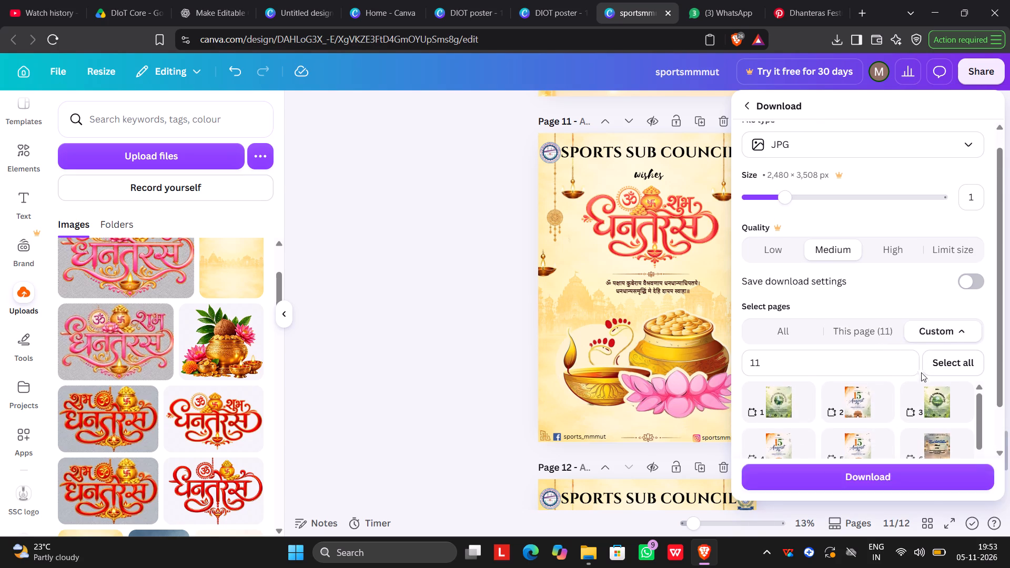
pyautogui.scroll(-17, 921, 372)
pyautogui.scroll(-5, 904, 384)
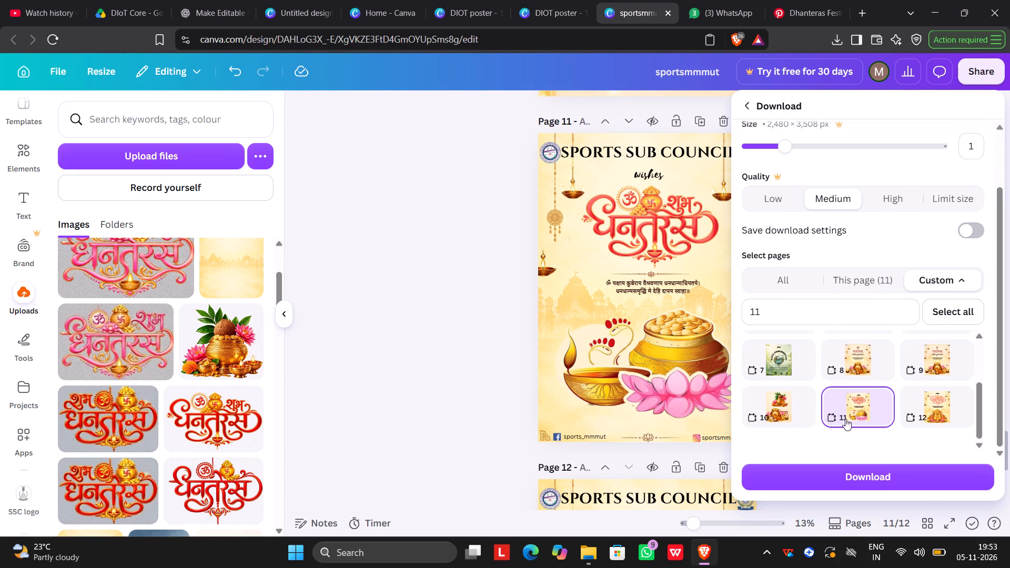
pyautogui.click(925, 399)
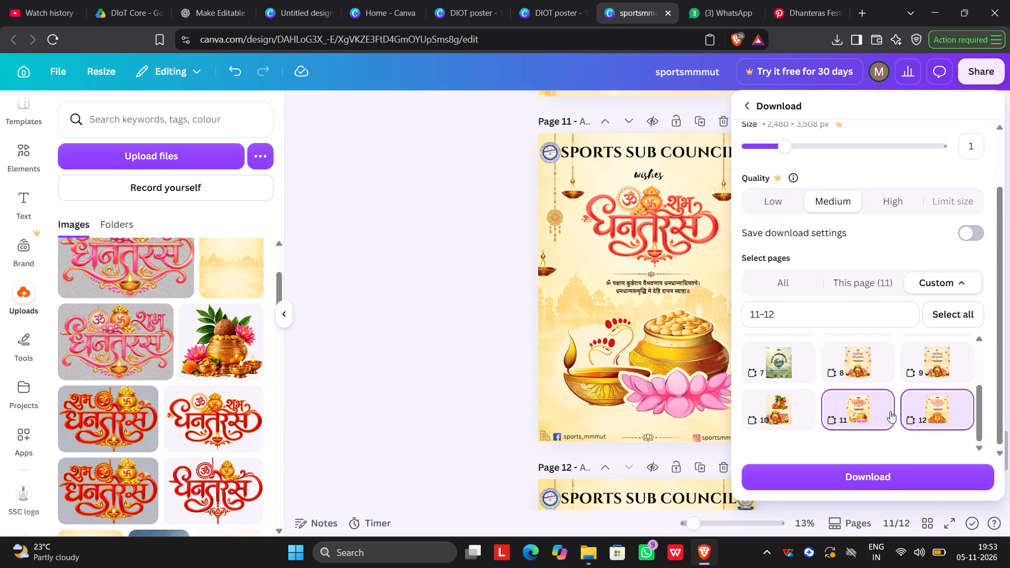
pyautogui.click(854, 475)
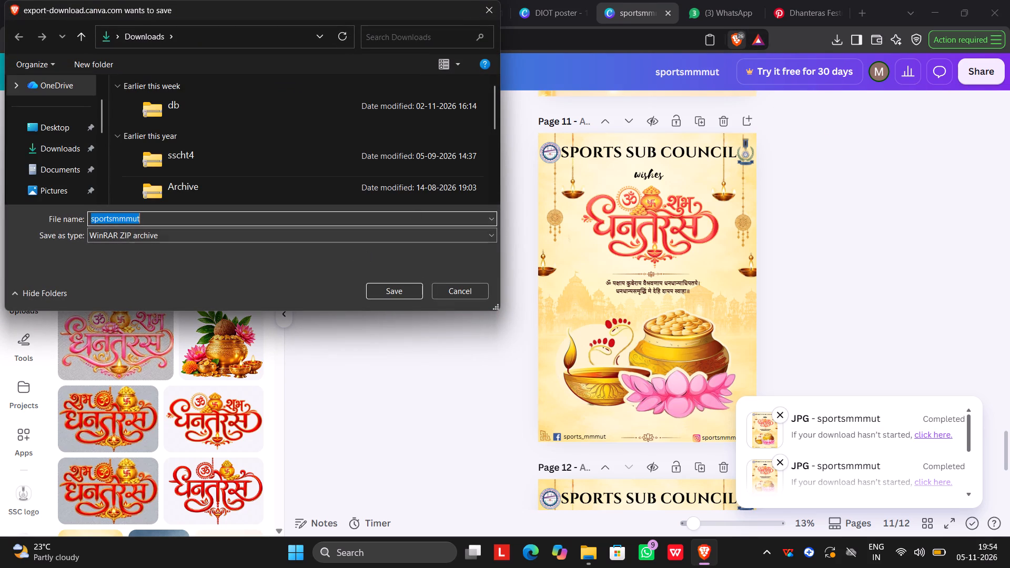
# Save the exported two-page download in the Downloads folder under the name sscdh4, with All Files as the file type.
pyautogui.moveTo(90, 152); pyautogui.dragTo(96, 156)
pyautogui.click(76, 139)
pyautogui.click(75, 147)
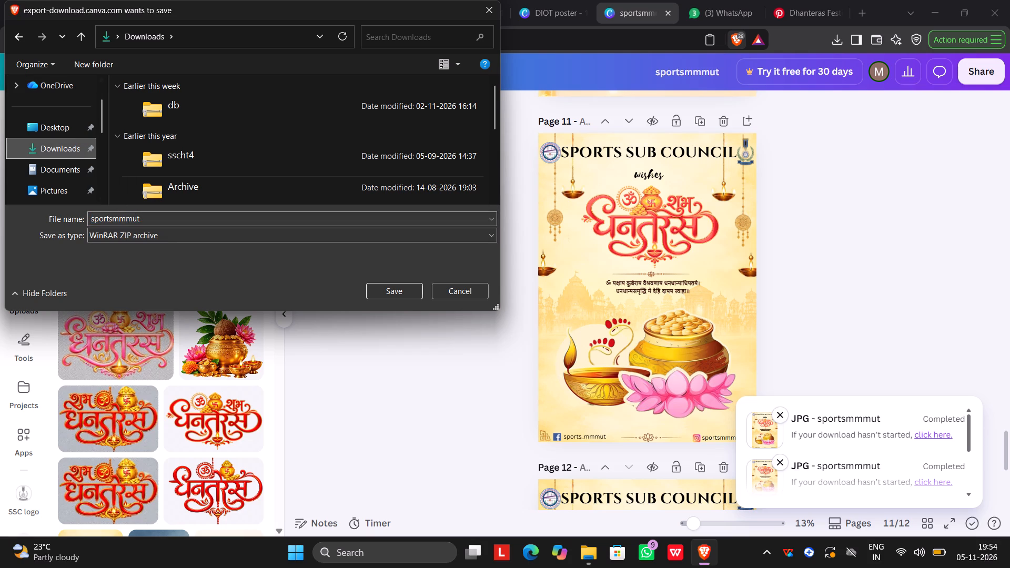
pyautogui.click(184, 216)
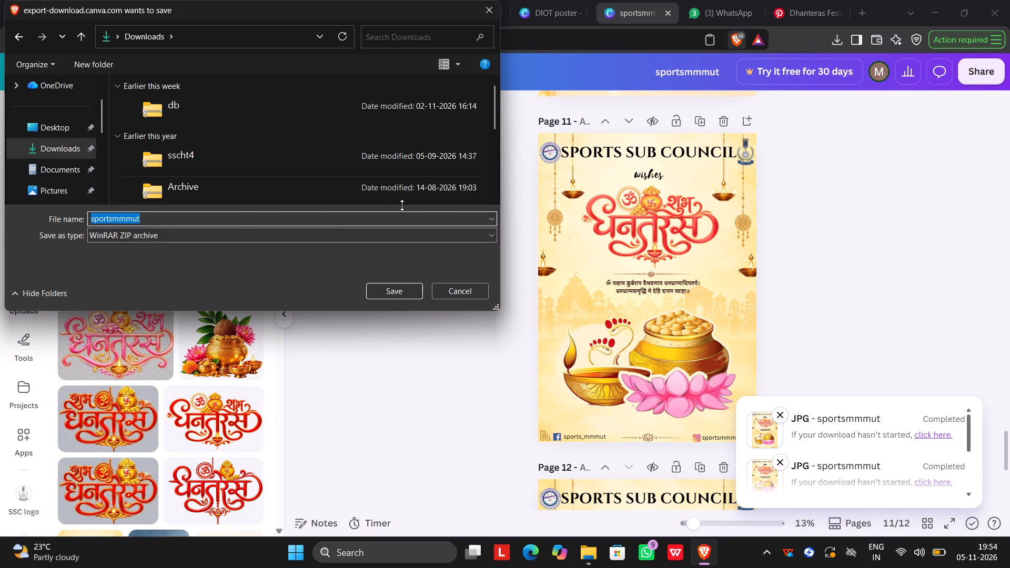
pyautogui.press('space')
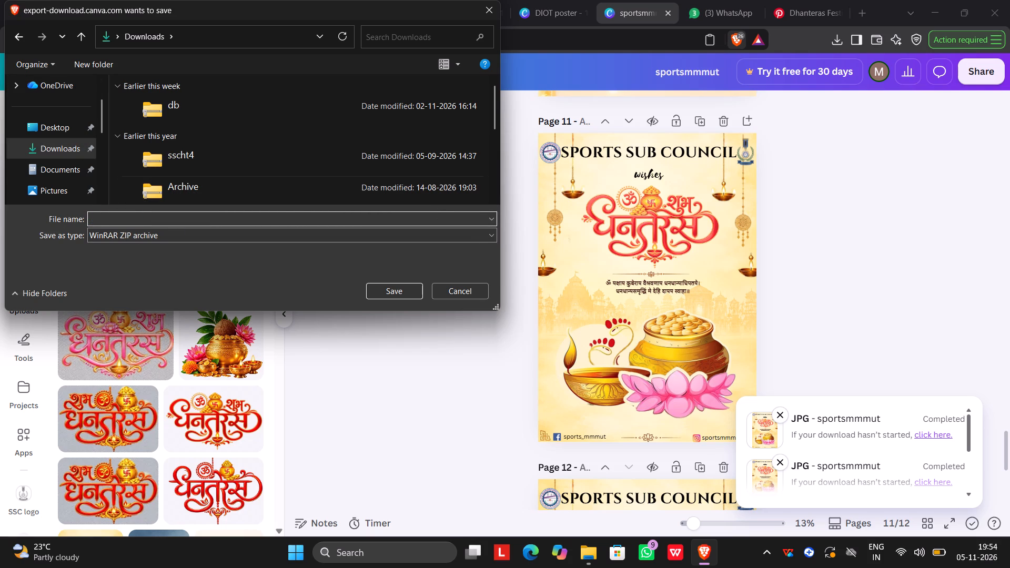
pyautogui.write('ssc')
pyautogui.write('dh')
pyautogui.press('4')
pyautogui.click(429, 237)
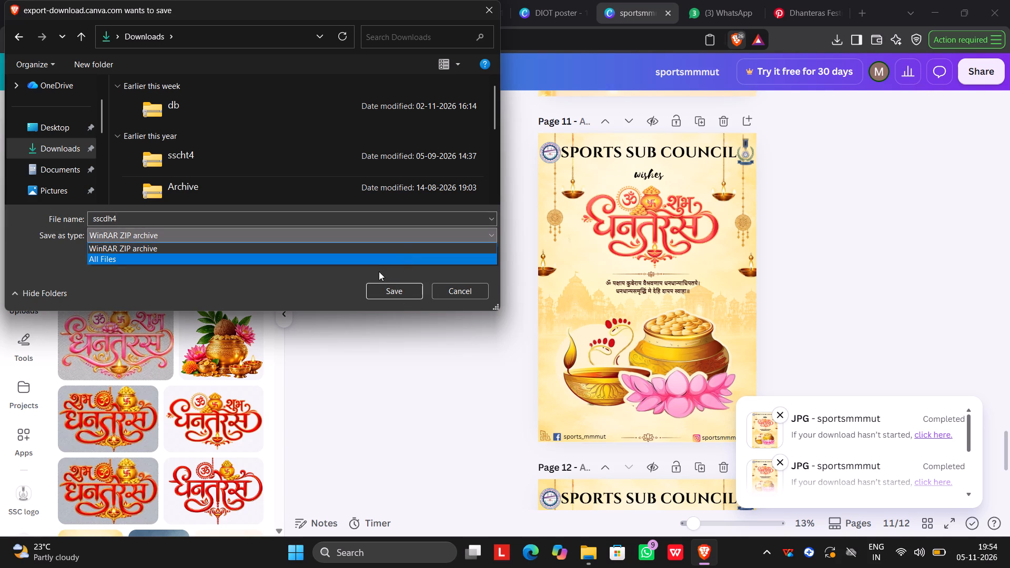
pyautogui.click(386, 260)
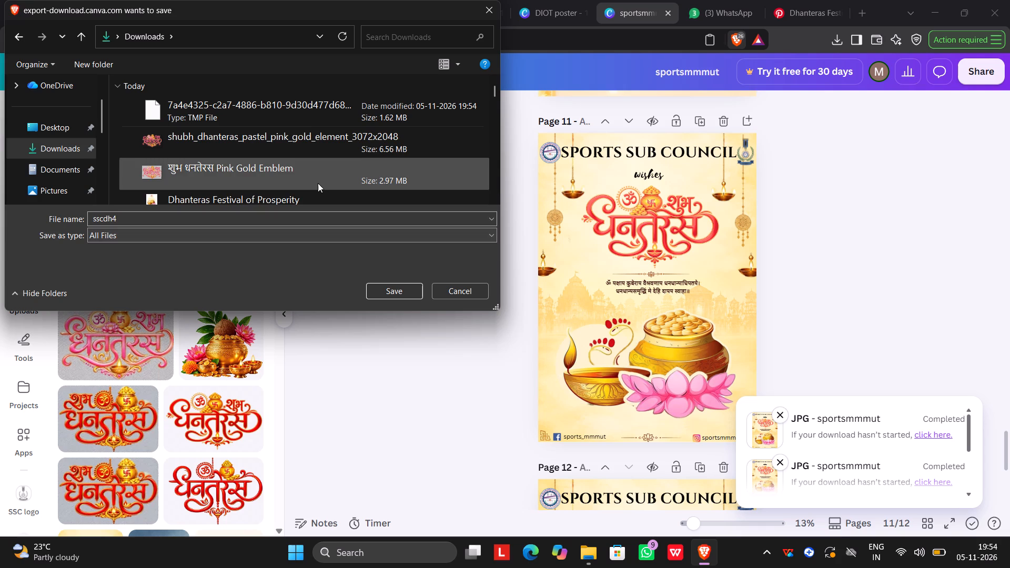
pyautogui.click(400, 291)
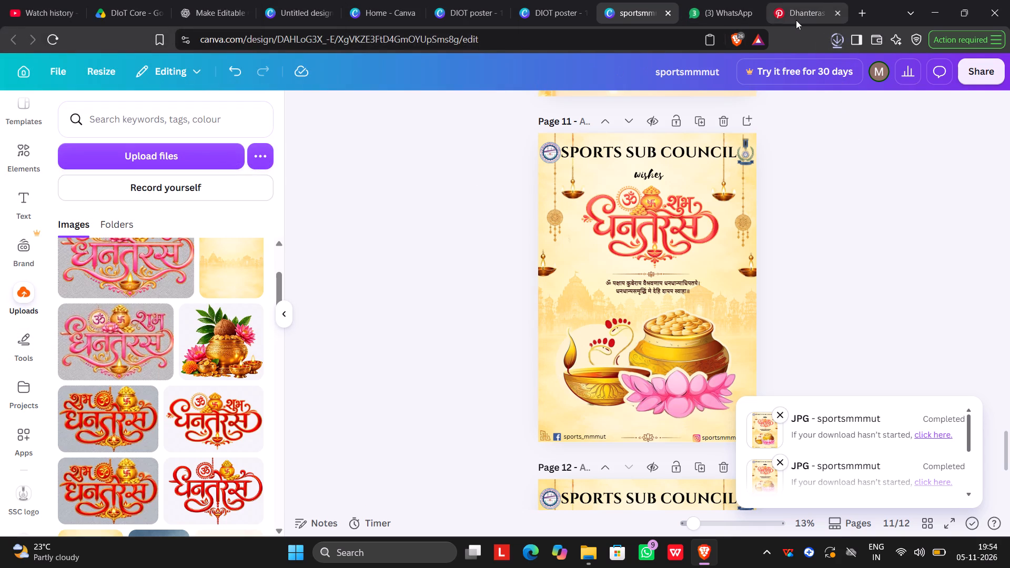
# Switch to File Explorer and try opening the saved sscdh4 file from the Downloads folder.
pyautogui.click(886, 167)
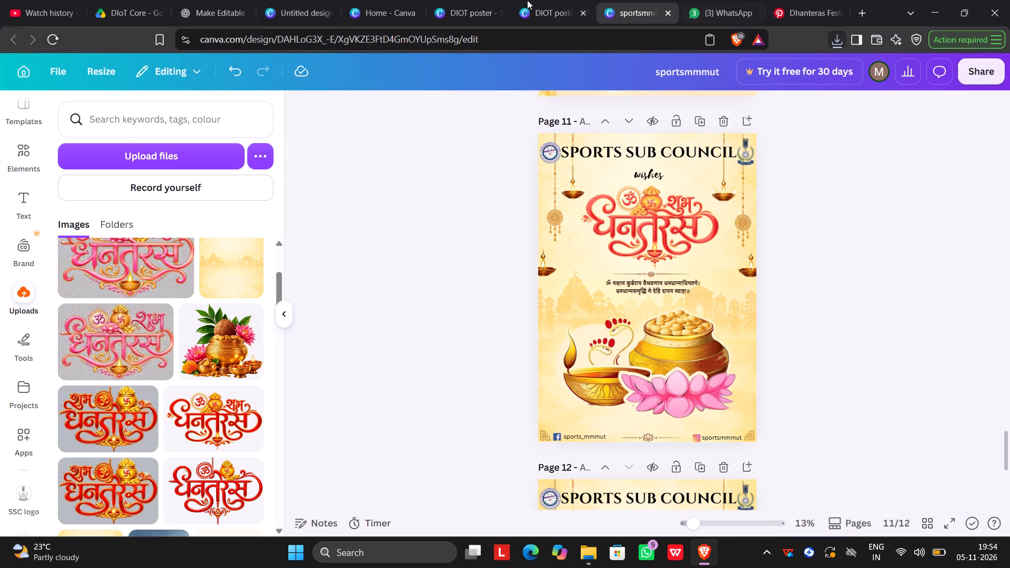
pyautogui.click(585, 557)
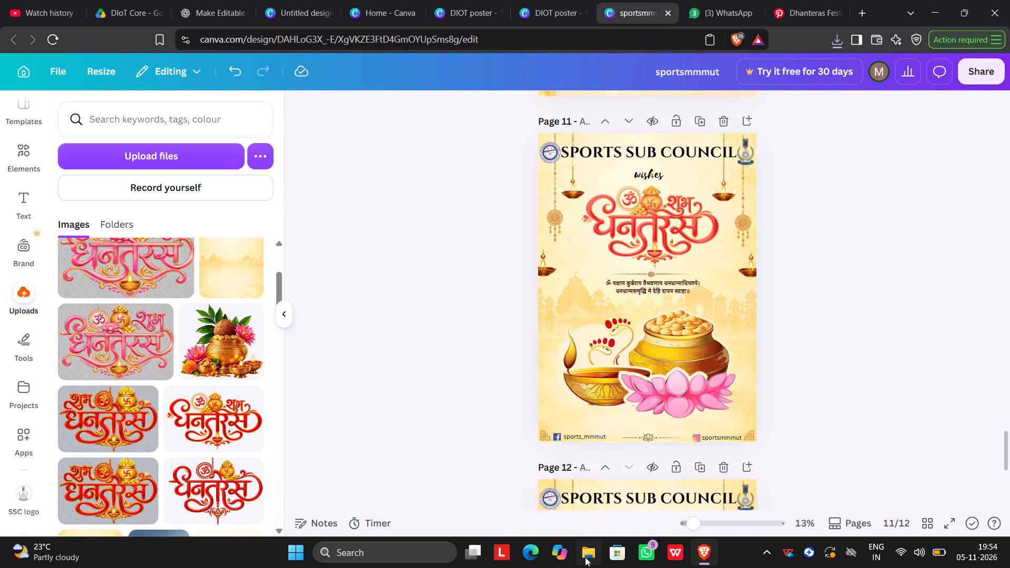
pyautogui.scroll(2, 217, 152)
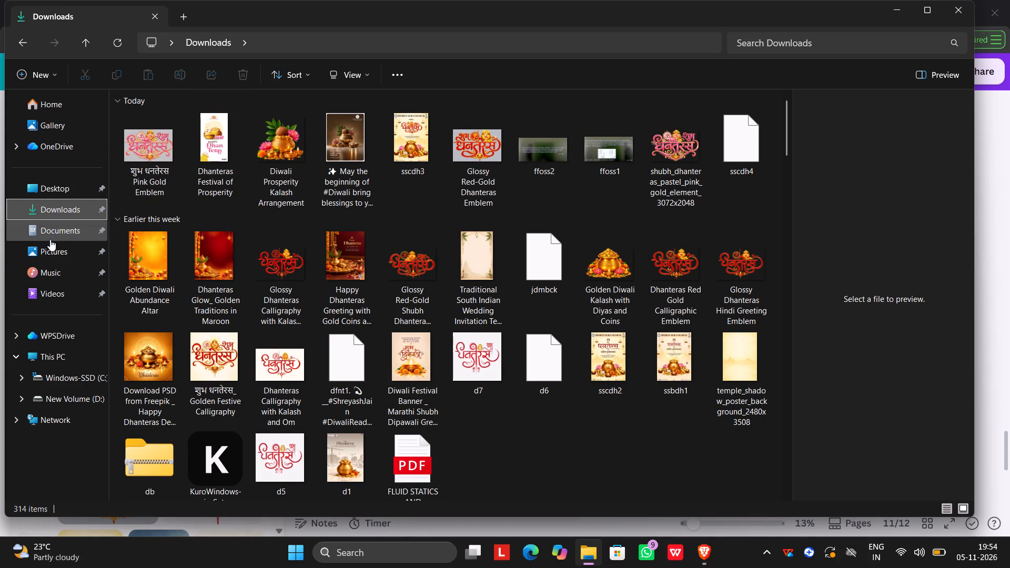
pyautogui.click(50, 240)
pyautogui.click(41, 211)
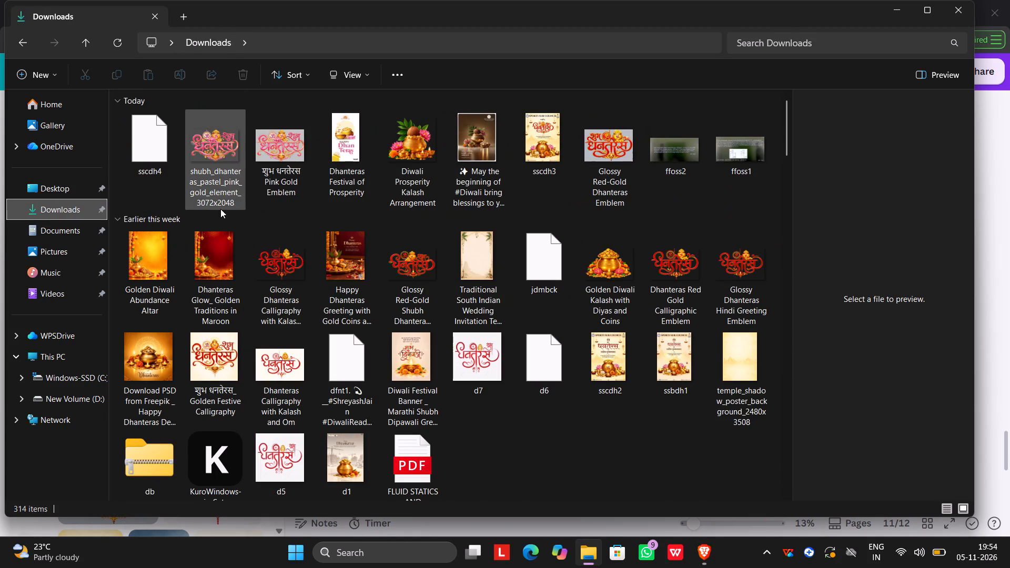
pyautogui.scroll(1, 224, 192)
pyautogui.doubleClick(142, 149)
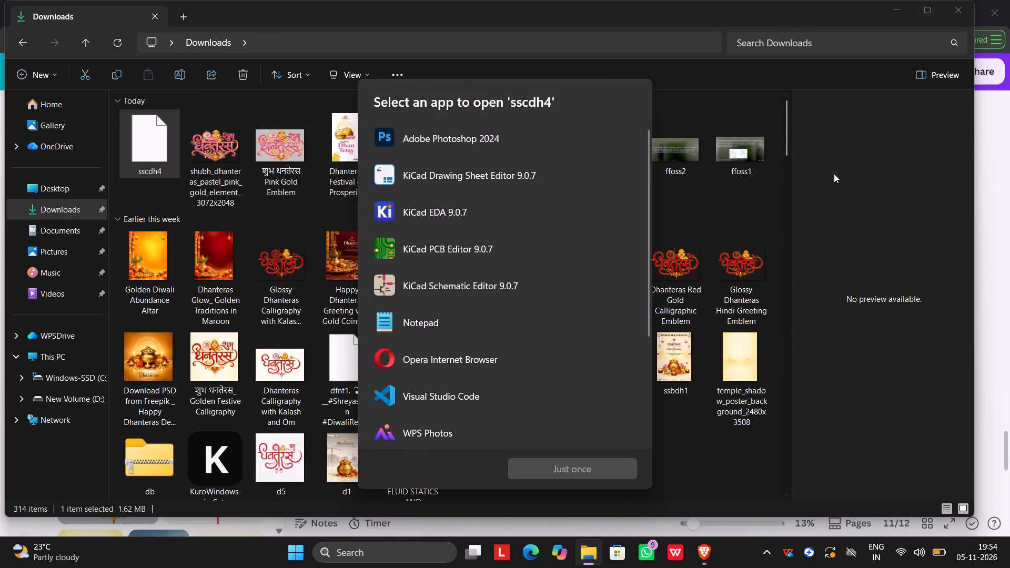
pyautogui.click(834, 174)
# Return to the sportsmmmut design in the browser and download only page 11 as a JPG.
pyautogui.click(705, 553)
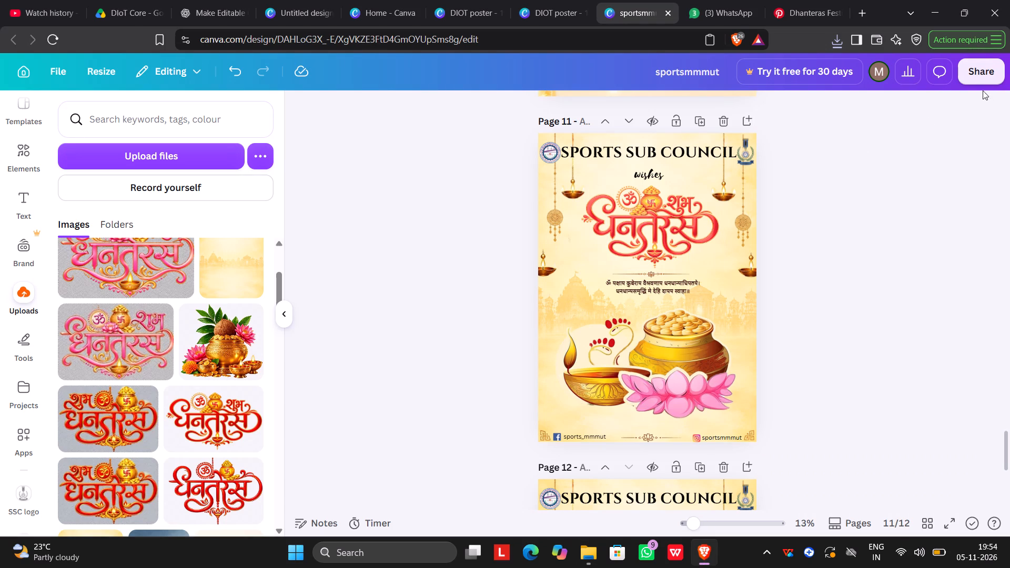
pyautogui.click(981, 67)
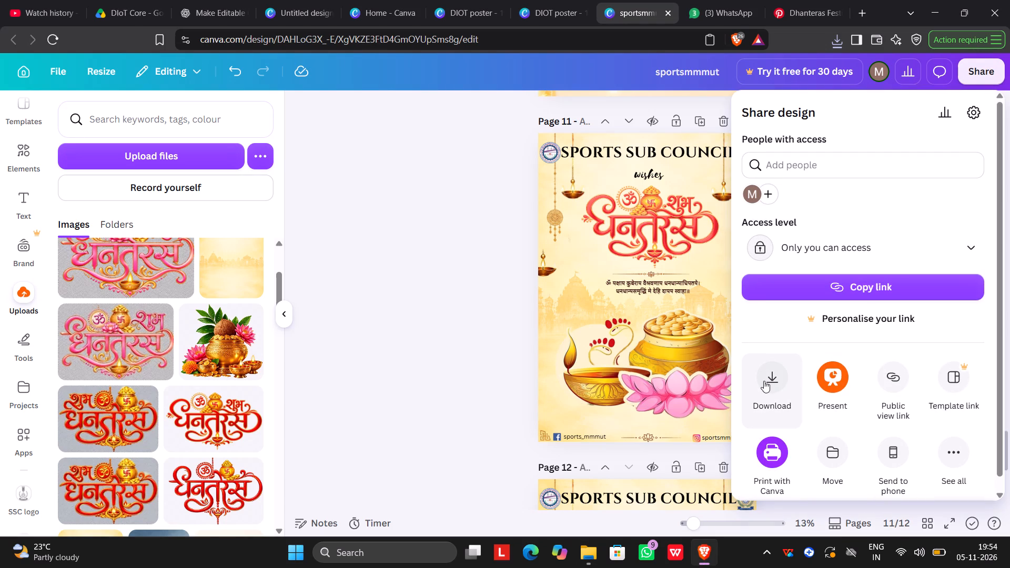
pyautogui.click(669, 346)
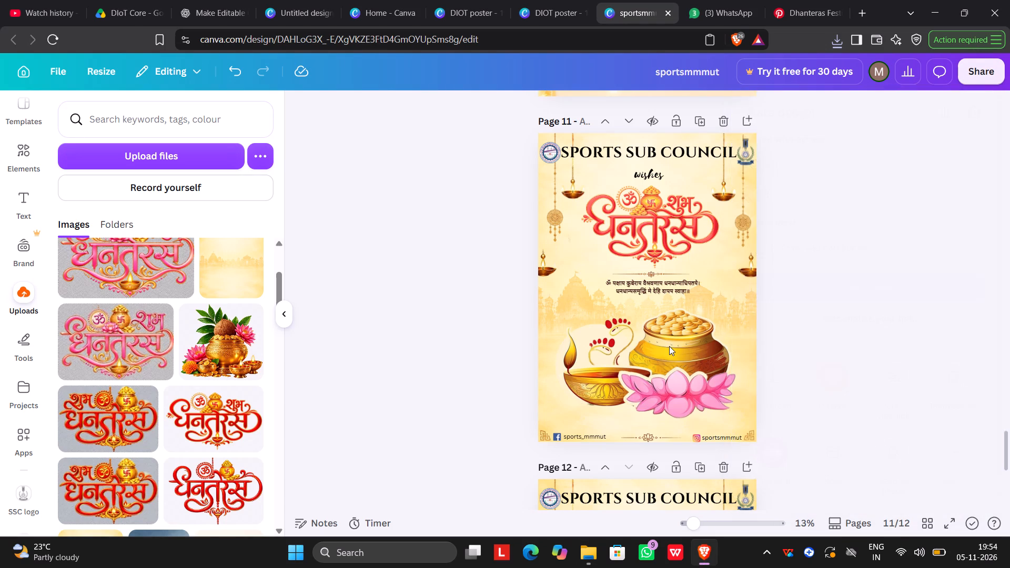
pyautogui.click(981, 77)
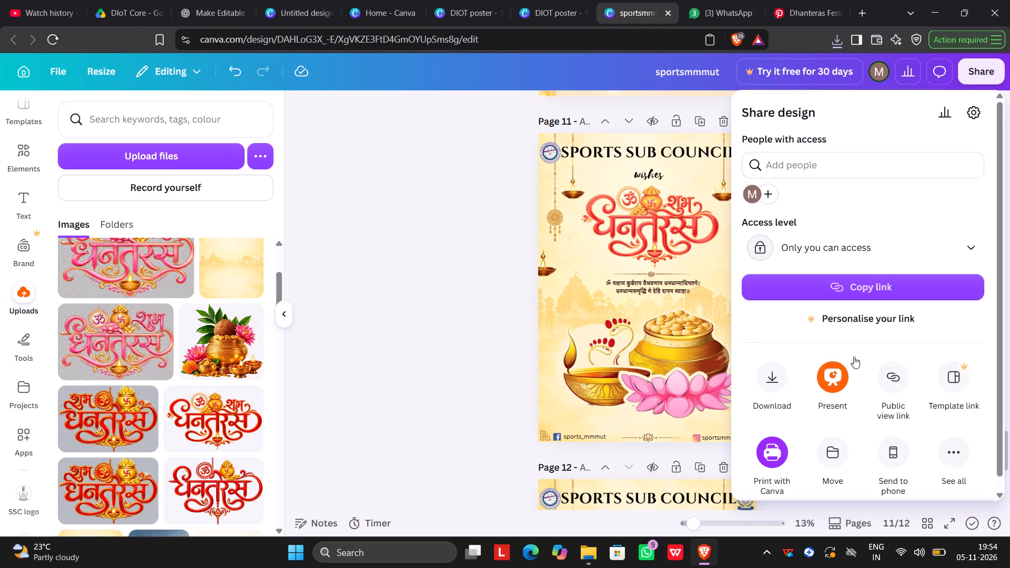
pyautogui.click(777, 380)
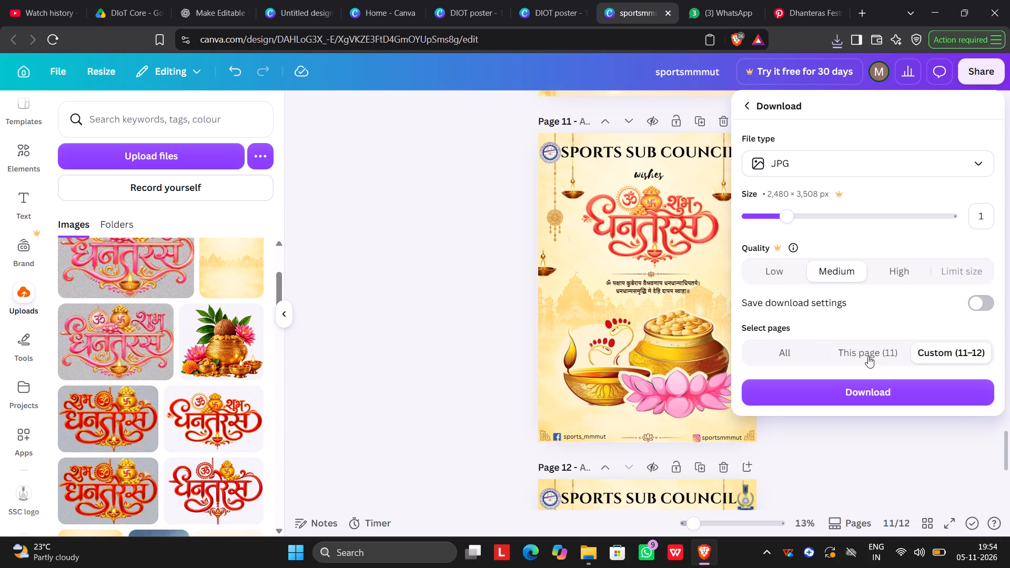
pyautogui.click(871, 356)
pyautogui.click(935, 353)
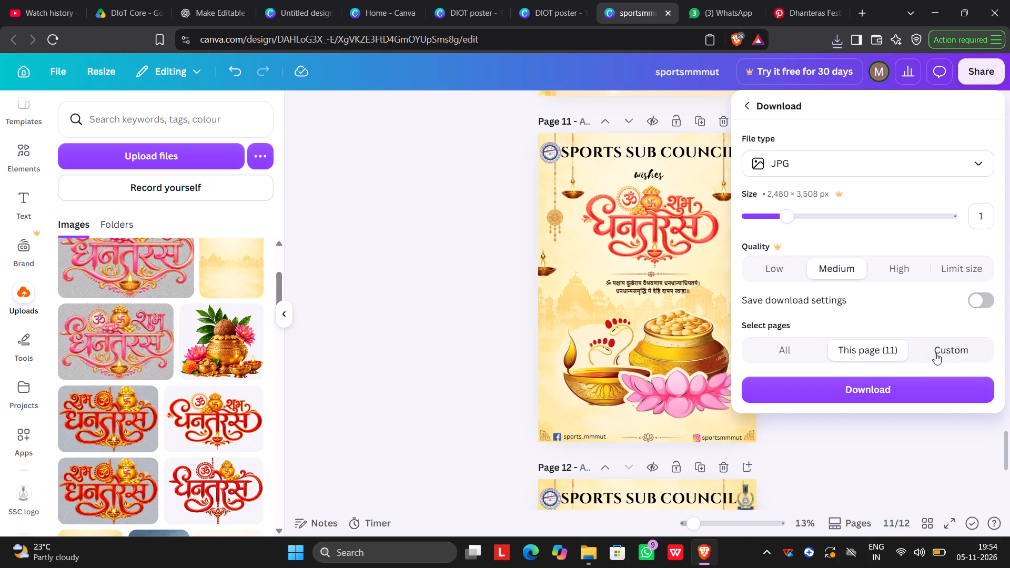
pyautogui.click(862, 352)
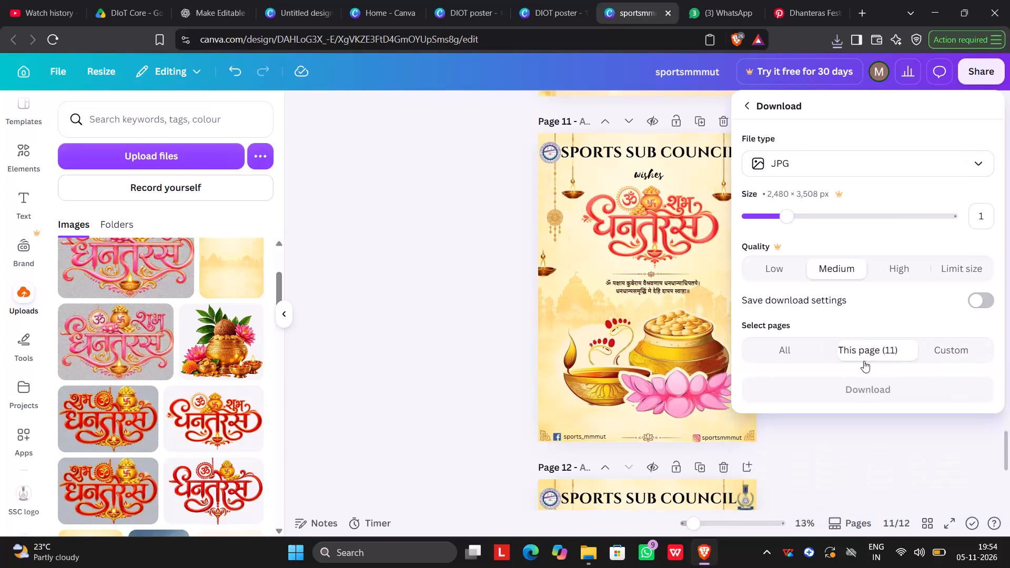
pyautogui.click(880, 391)
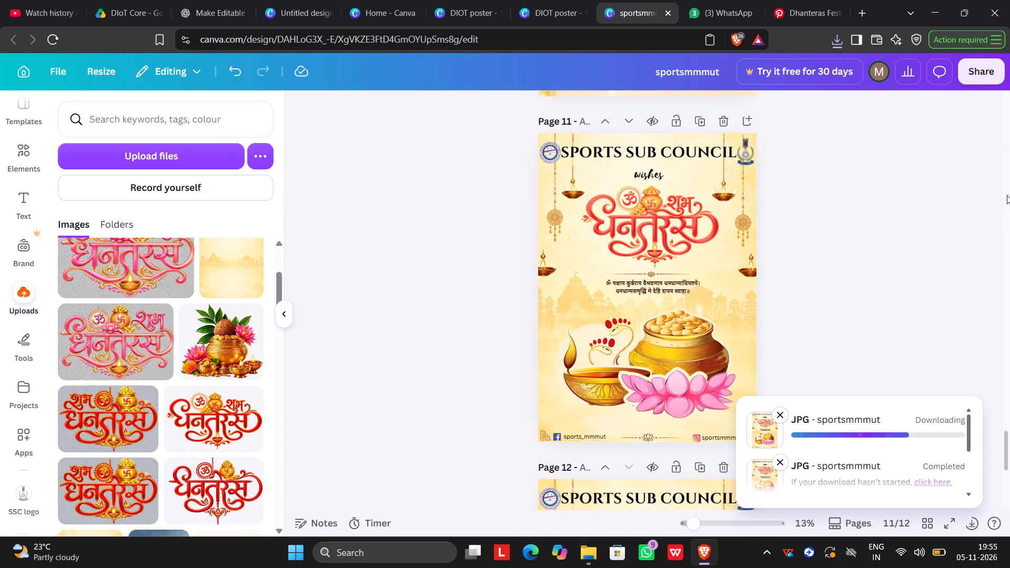
# Save the page 11 JPG in the Downloads folder under the name sscgh4.
pyautogui.scroll(-1, 1005, 434)
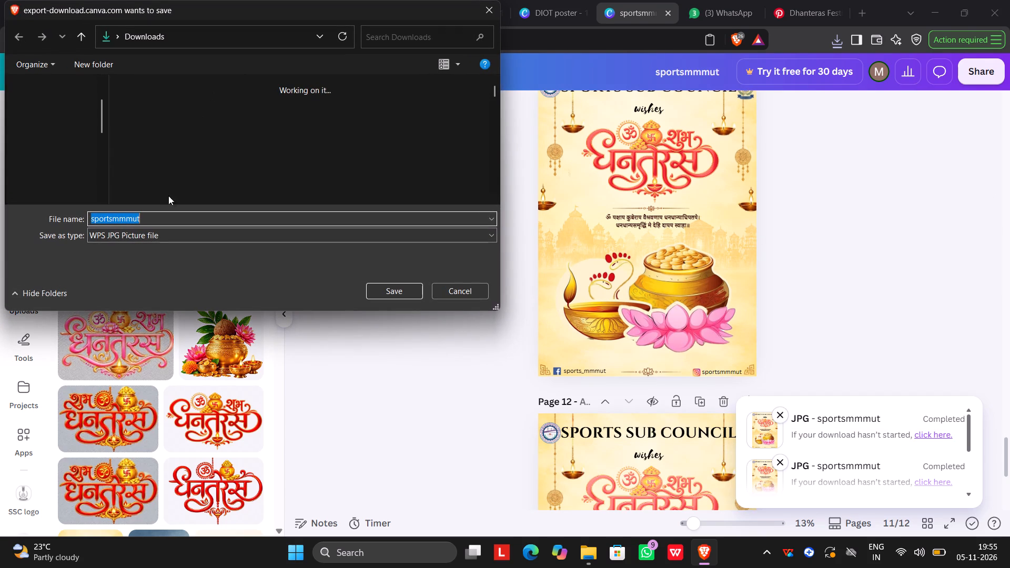
pyautogui.press('BackSpace')
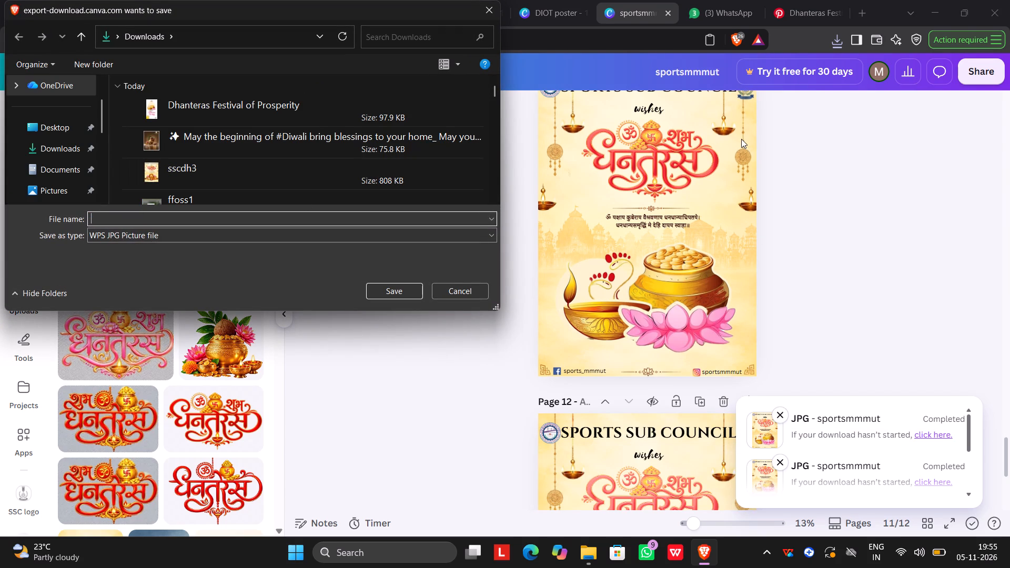
pyautogui.write('ss')
pyautogui.write('cgh4')
pyautogui.press('BackSpace')
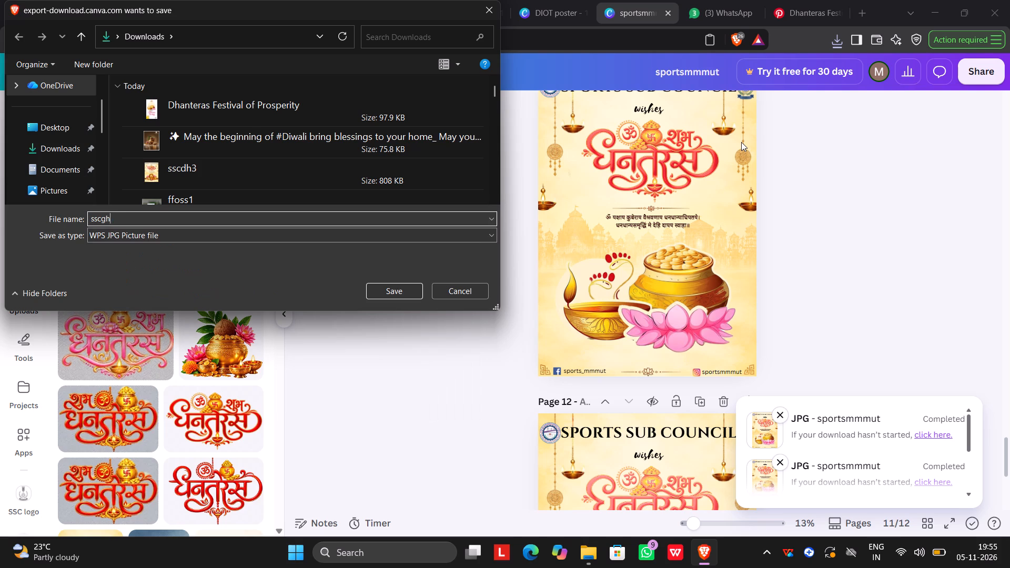
pyautogui.press('5')
pyautogui.press('BackSpace')
pyautogui.press('4')
pyautogui.click(403, 295)
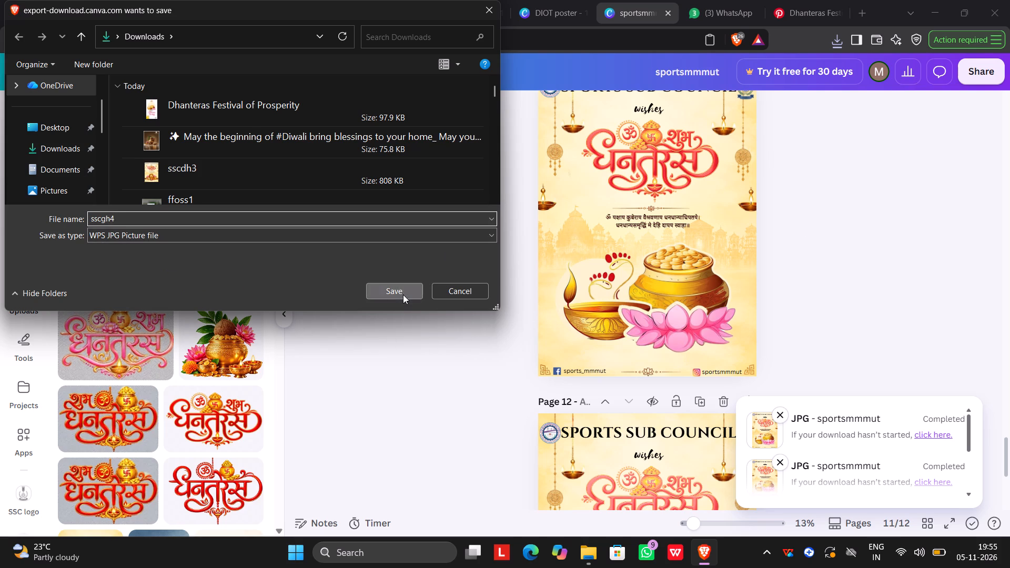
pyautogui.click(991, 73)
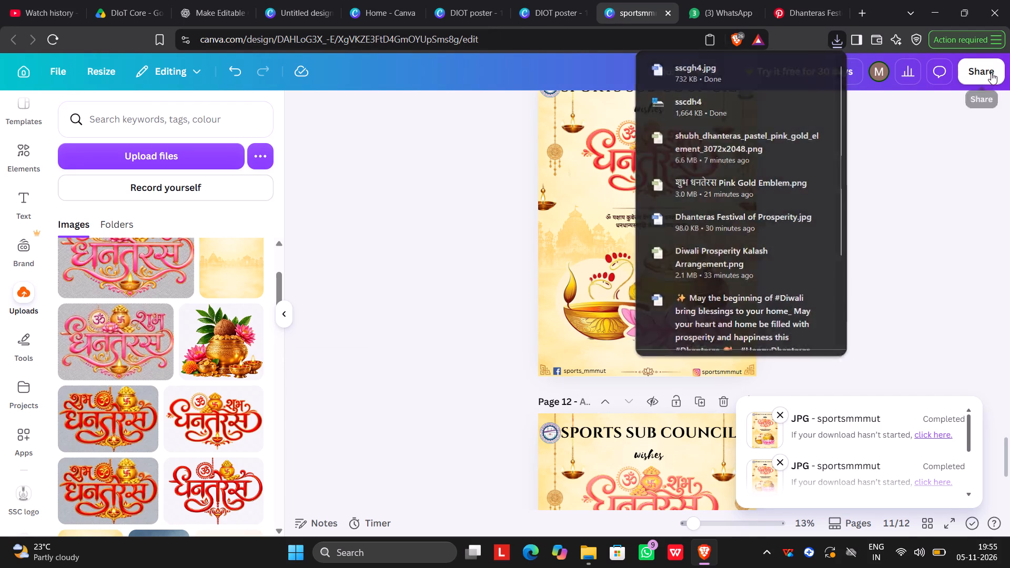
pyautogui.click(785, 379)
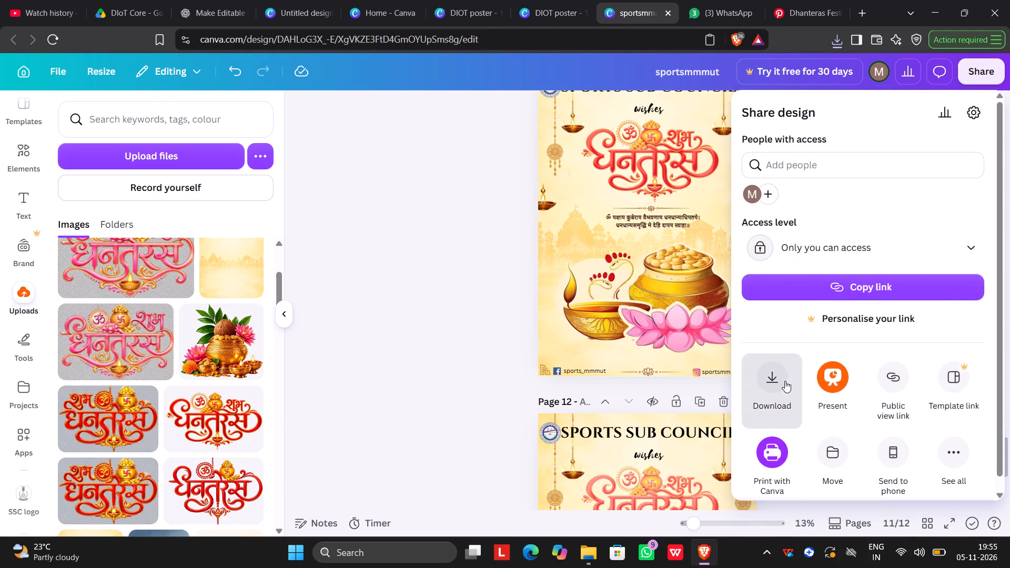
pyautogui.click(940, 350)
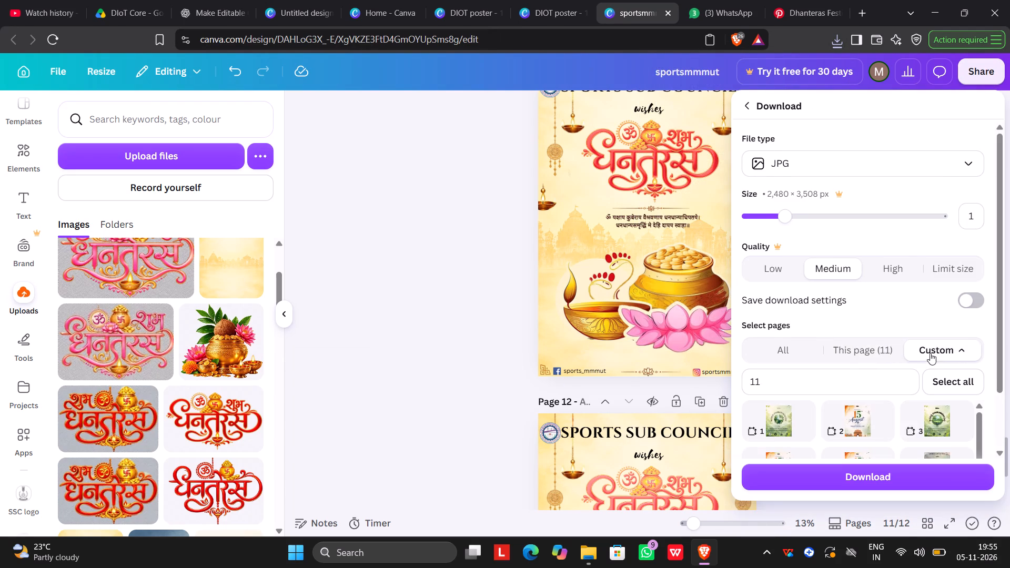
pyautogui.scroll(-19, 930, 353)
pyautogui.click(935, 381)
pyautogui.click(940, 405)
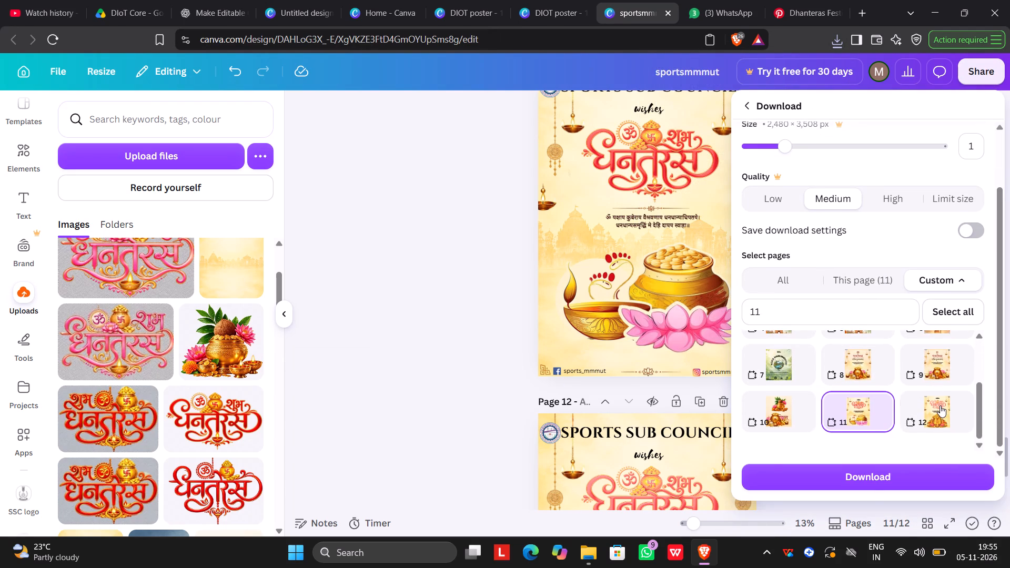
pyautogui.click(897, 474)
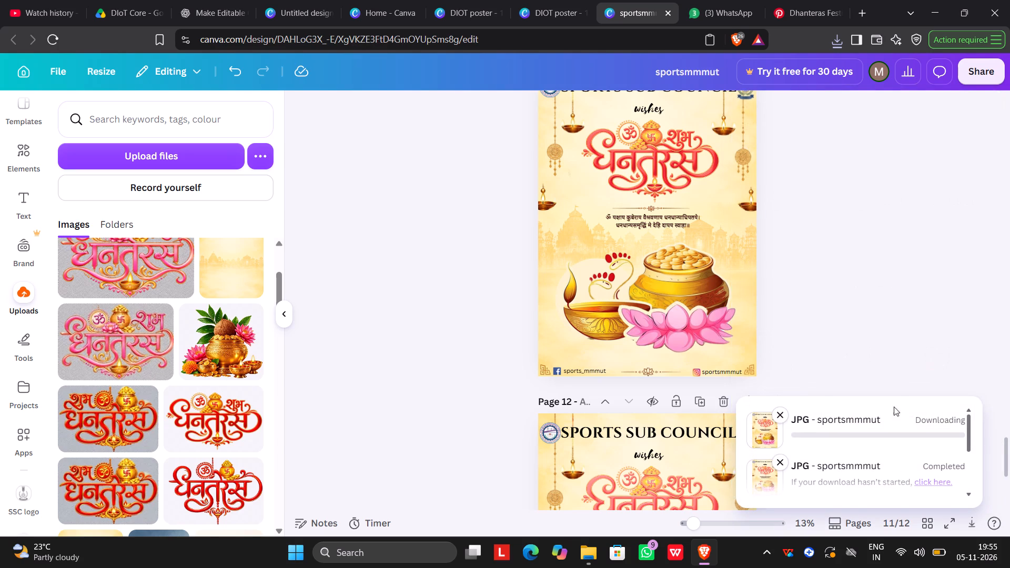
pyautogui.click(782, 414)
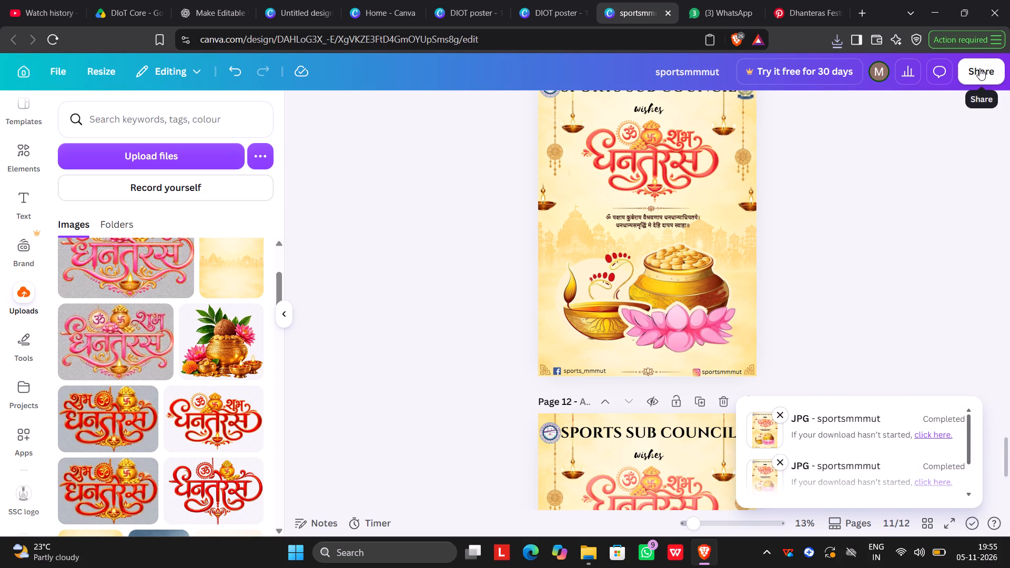
# Open the custom page selection for another JPG download of the design, showing pages 11 and 12.
pyautogui.click(979, 68)
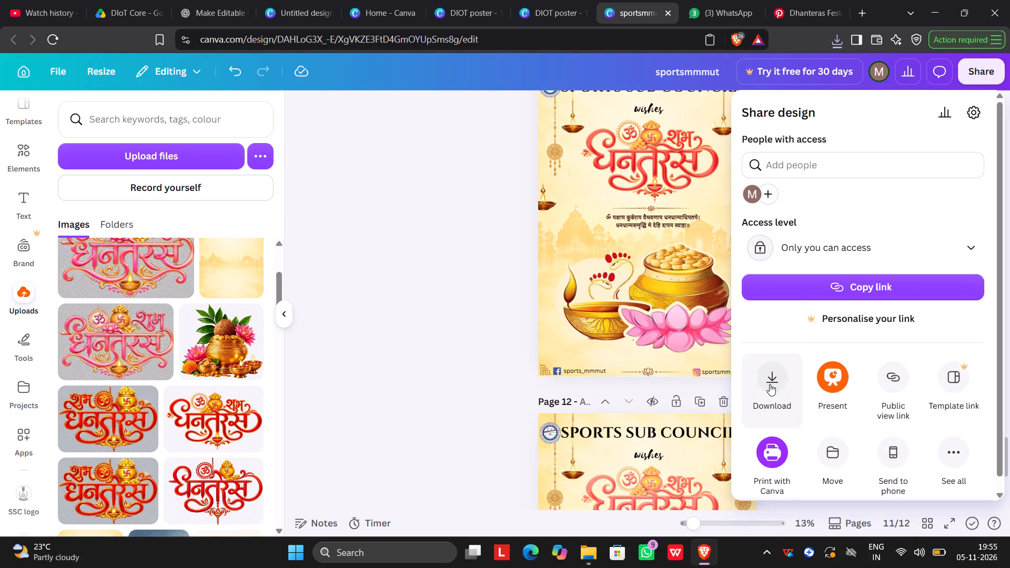
pyautogui.click(770, 384)
pyautogui.click(943, 352)
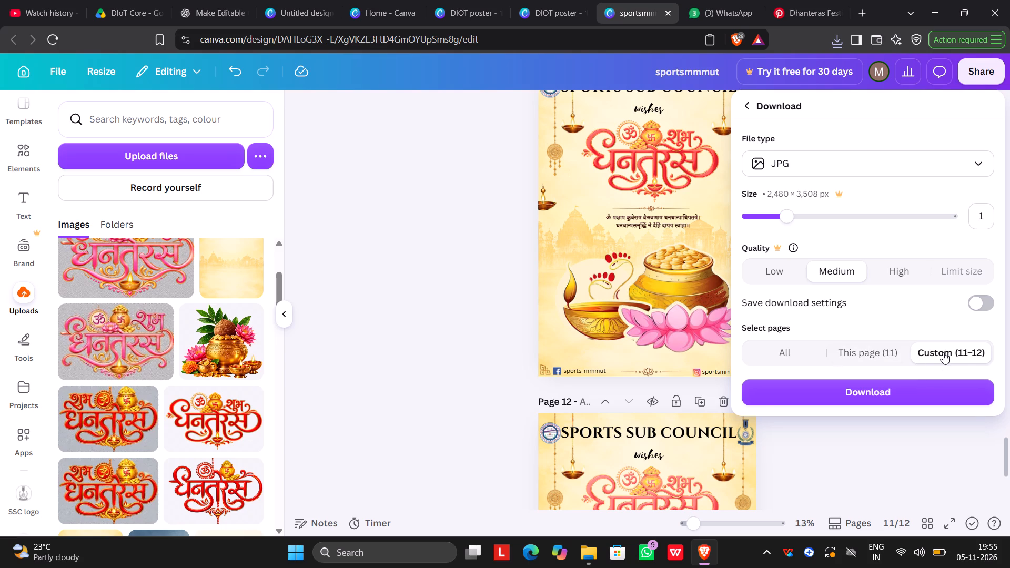
pyautogui.scroll(-17, 940, 358)
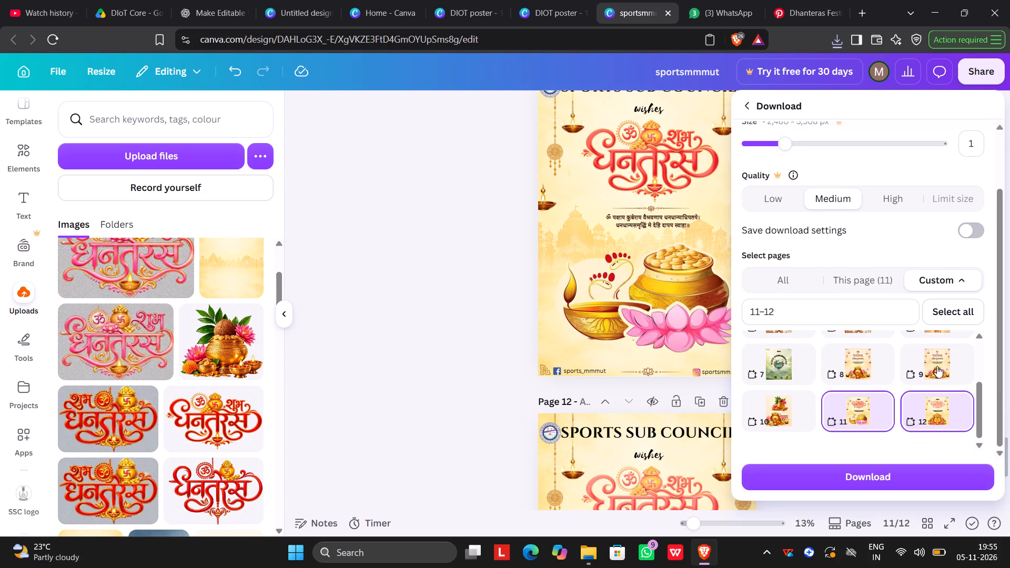
# Deselect page 11, download only page 12 as a JPG and save it in the Downloads folder as sscdh5.
pyautogui.click(863, 395)
pyautogui.click(898, 474)
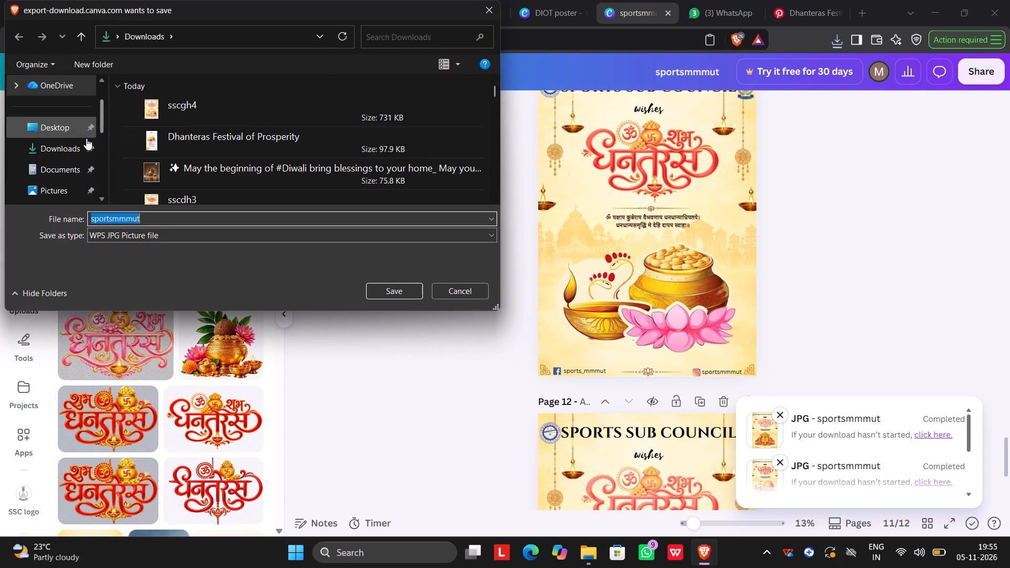
pyautogui.press('BackSpace')
pyautogui.press('BackSpace')
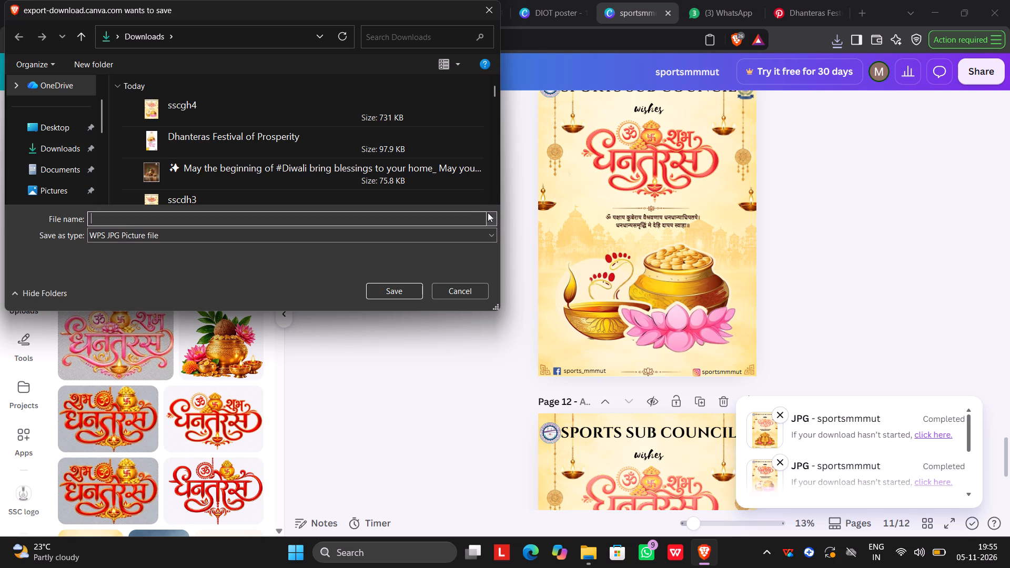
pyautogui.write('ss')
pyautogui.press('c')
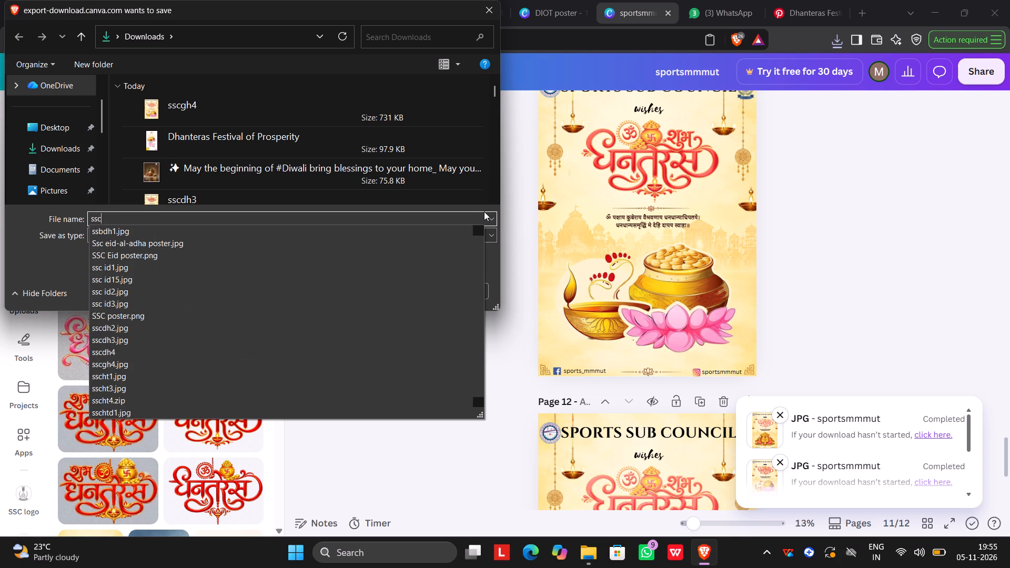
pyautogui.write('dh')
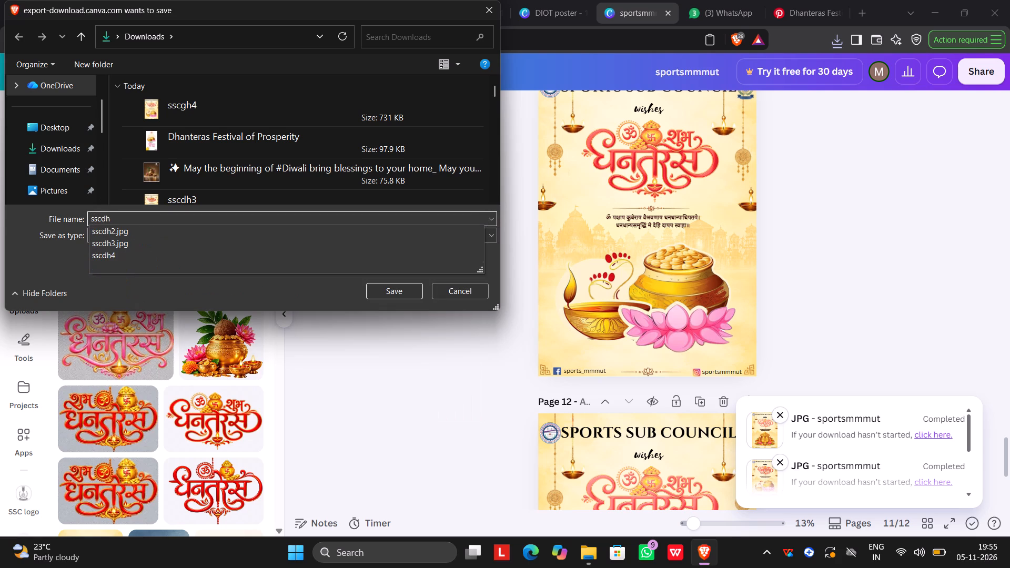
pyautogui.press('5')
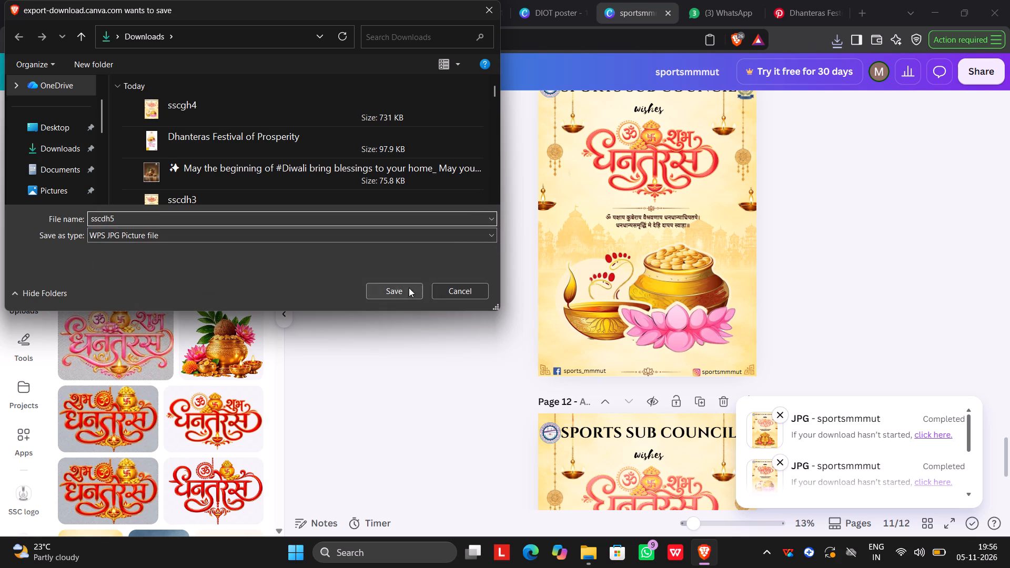
pyautogui.click(409, 288)
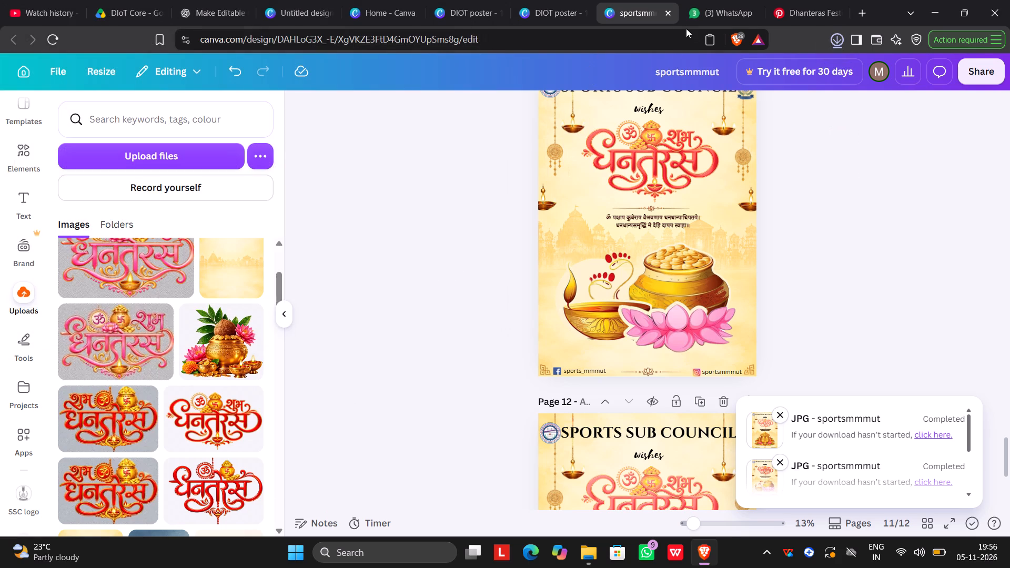